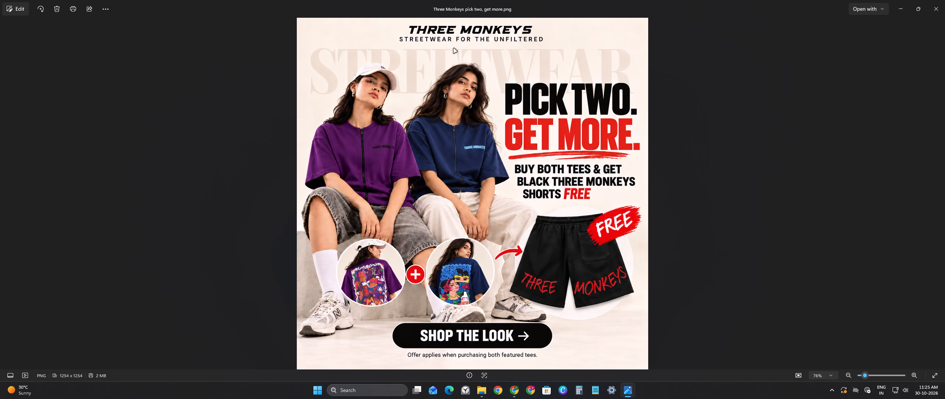
scroll(428, 198, "up", 5)
scroll(319, 167, "up", 5)
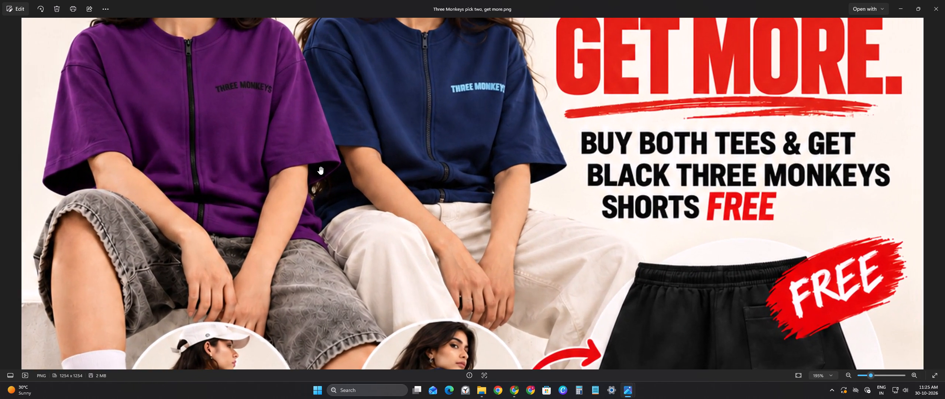
left_click_drag(263, 99, 358, 276)
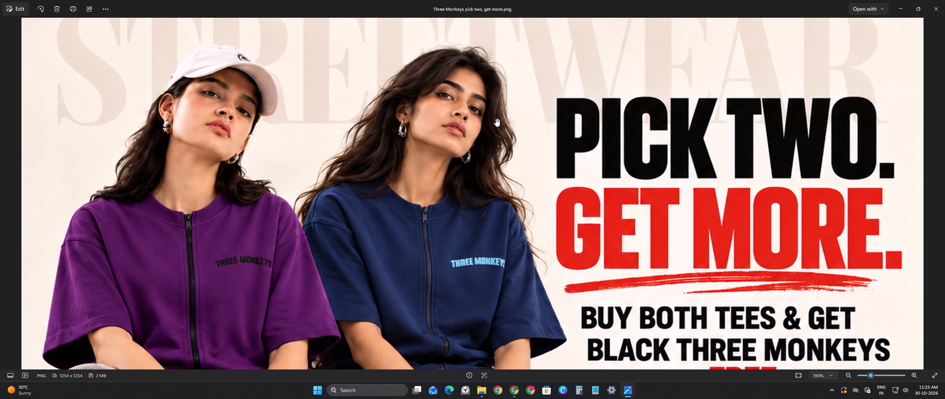
left_click_drag(388, 268, 388, 160)
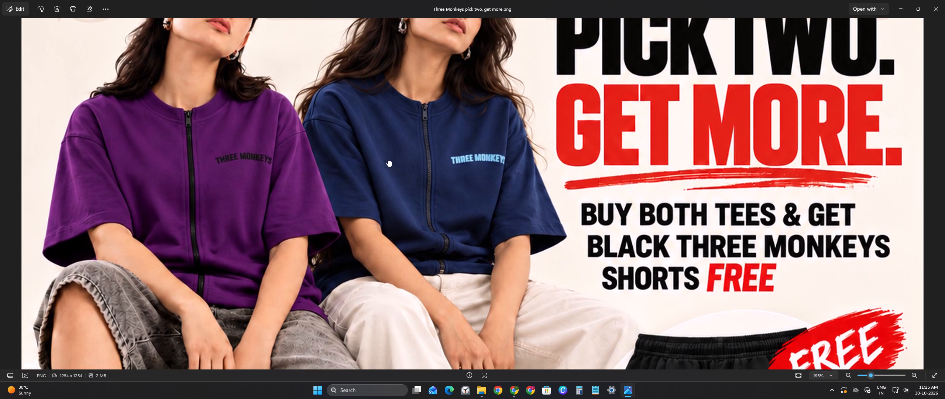
left_click_drag(388, 160, 387, 170)
left_click_drag(384, 275, 387, 156)
left_click_drag(364, 274, 393, 152)
left_click_drag(353, 260, 380, 167)
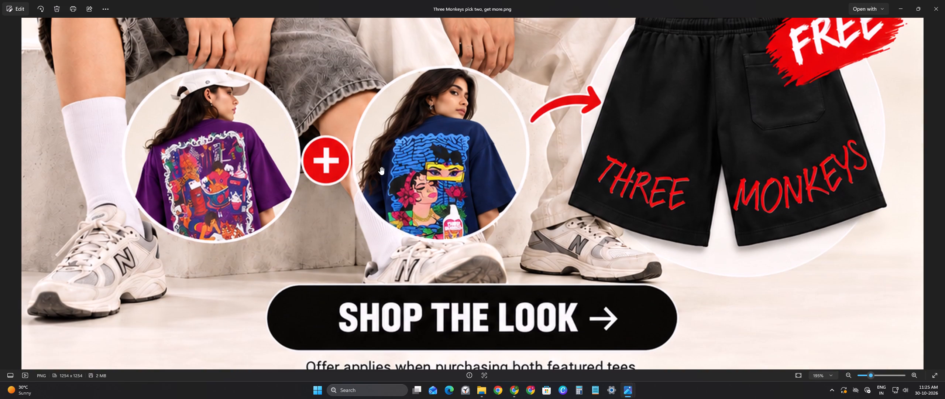
left_click_drag(380, 167, 353, 271)
scroll(367, 183, "down", 5)
left_click_drag(399, 117, 398, 140)
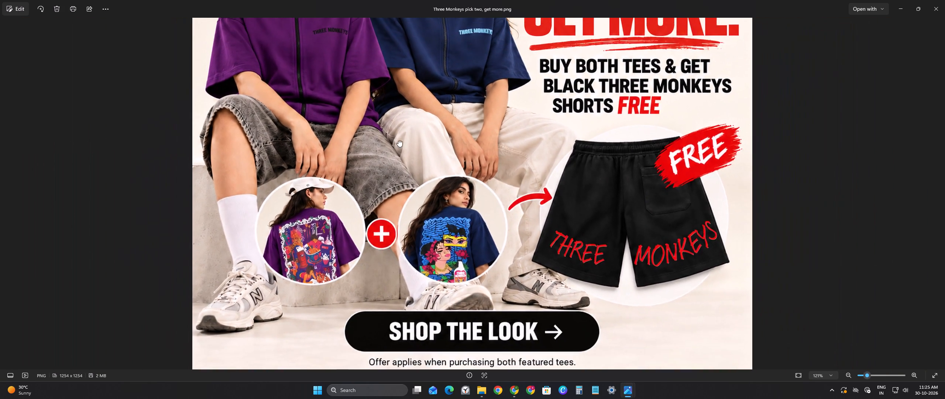
left_click_drag(398, 140, 386, 296)
scroll(389, 216, "down", 1)
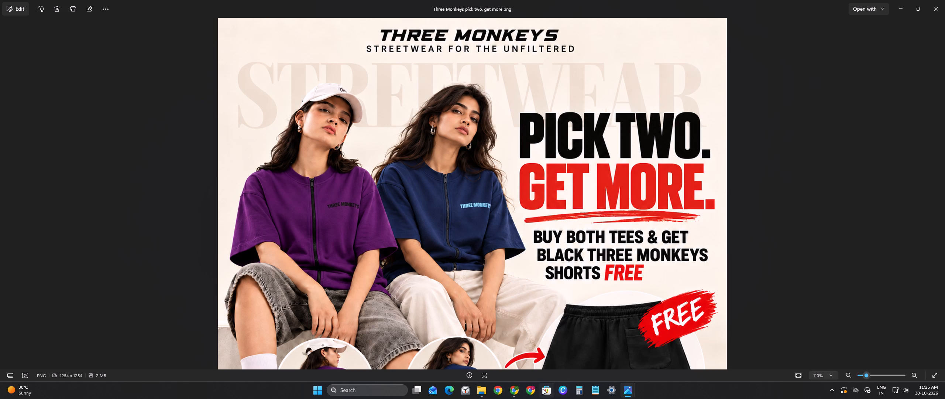
scroll(456, 242, "up", 5)
scroll(460, 211, "up", 2)
scroll(456, 216, "down", 6)
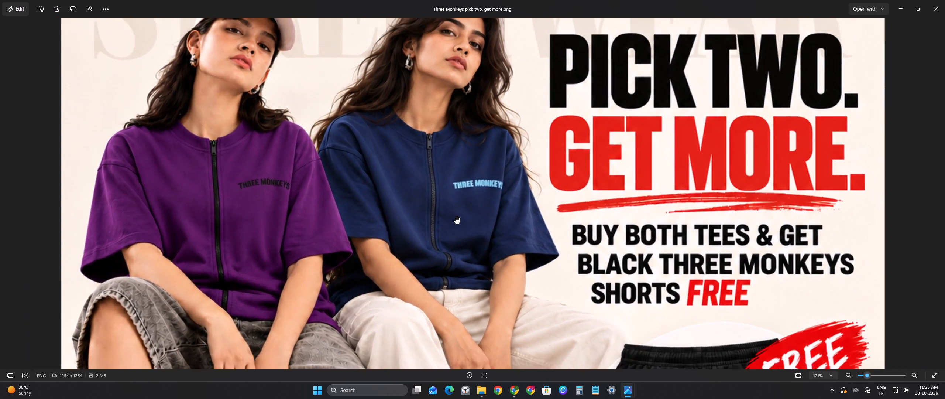
Reopen the "Three Monkeys pick two, get more" image from the Downloads folder for a brief check and close it.
left_click(478, 389)
double_click(118, 77)
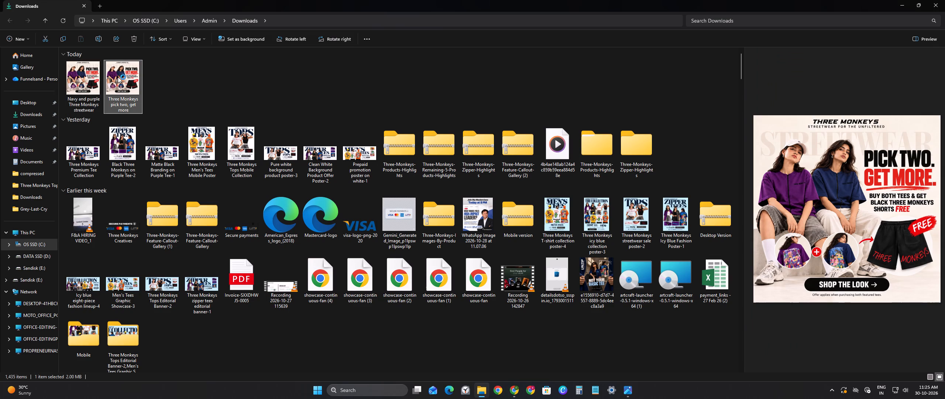
scroll(475, 169, "up", 3)
scroll(475, 169, "down", 4)
left_click(944, 0)
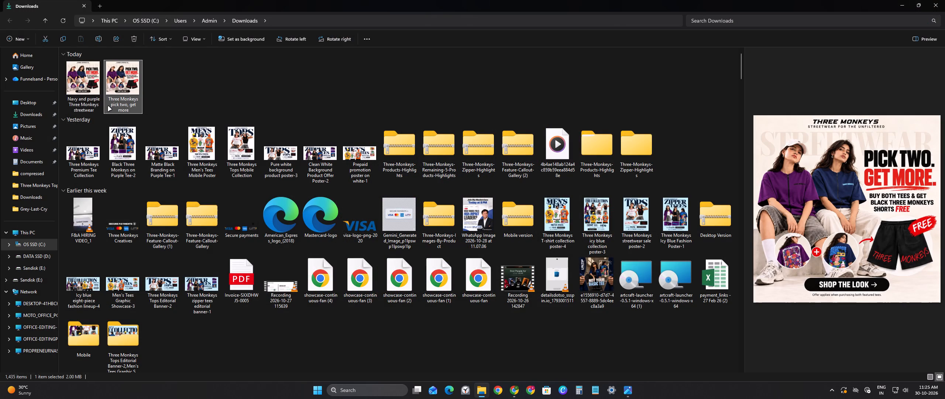
Open "Navy and purple Three Monkeys streetwear" from Downloads and inspect its chest logos, back prints and shorts for comparison, then close it.
double_click(79, 95)
scroll(451, 171, "up", 4)
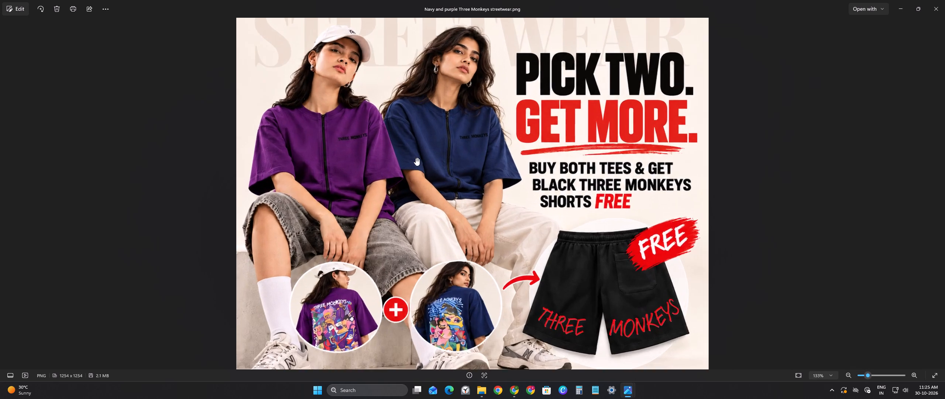
scroll(416, 158, "up", 6)
scroll(384, 144, "up", 3)
scroll(384, 144, "down", 2)
scroll(384, 144, "up", 1)
scroll(397, 144, "down", 2)
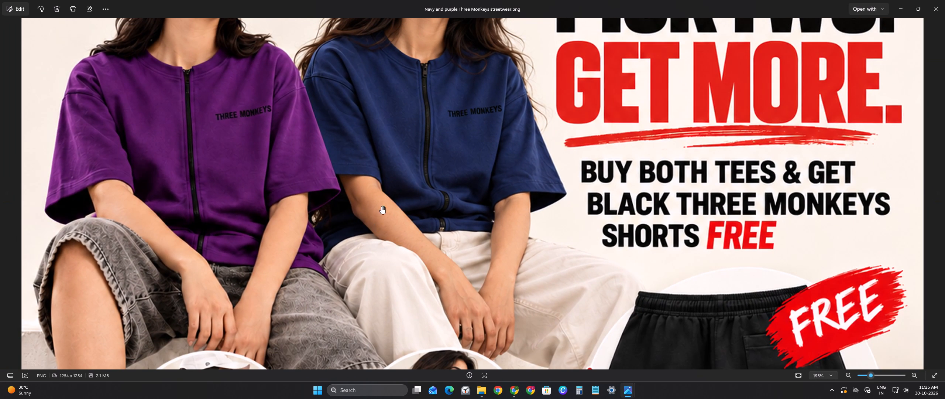
left_click_drag(320, 96, 286, 259)
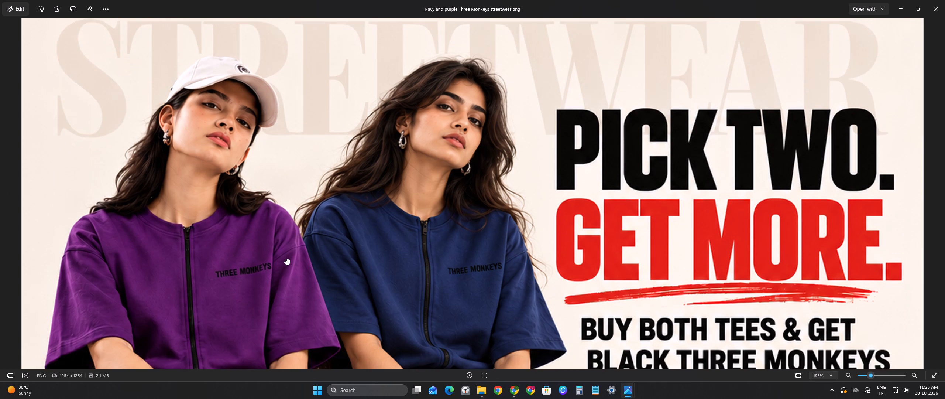
left_click_drag(286, 259, 281, 269)
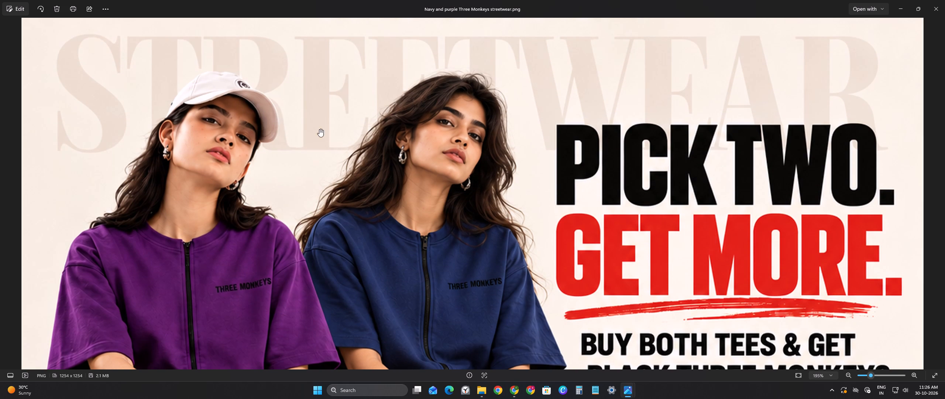
scroll(266, 258, "down", 7)
left_click_drag(398, 265, 427, 136)
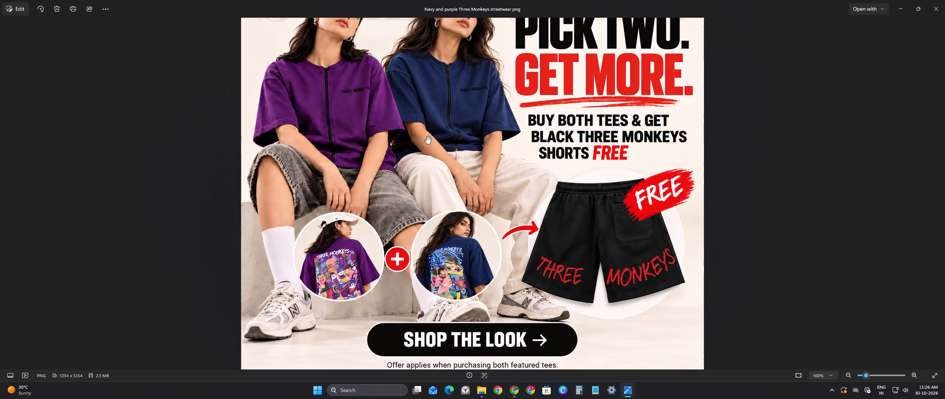
scroll(338, 301, "up", 8)
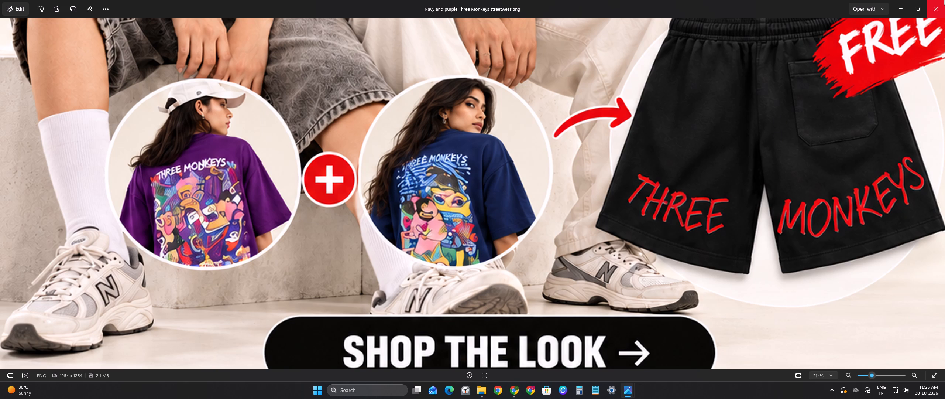
scroll(713, 121, "down", 3)
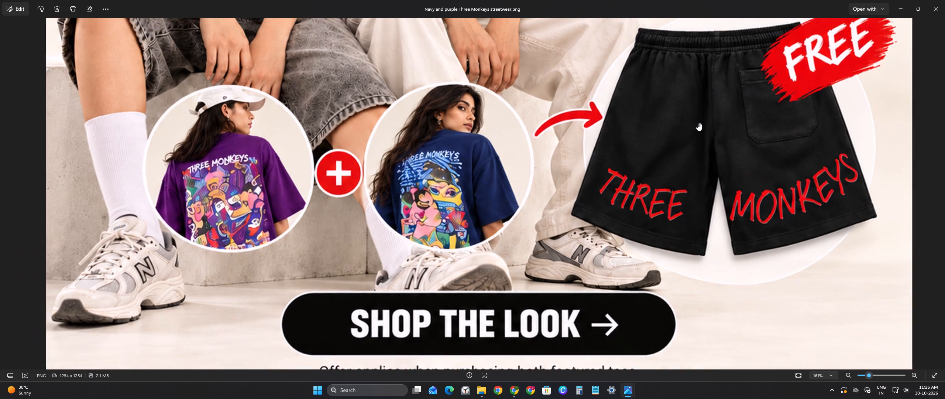
scroll(517, 136, "down", 3)
scroll(465, 194, "up", 6)
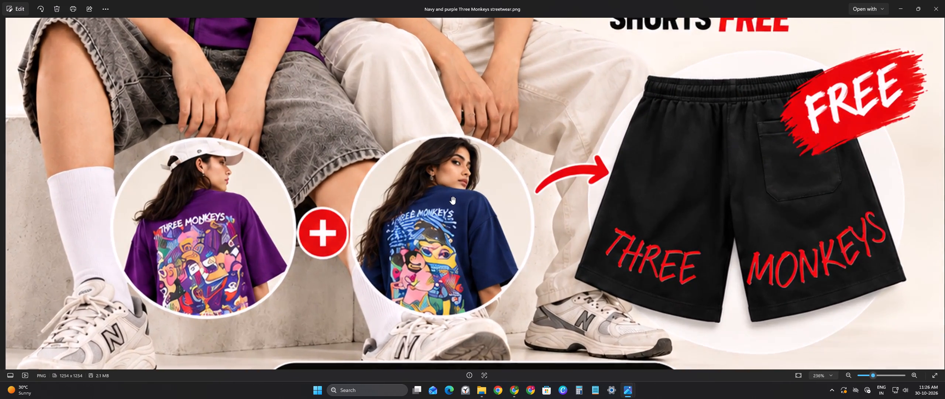
scroll(451, 197, "up", 2)
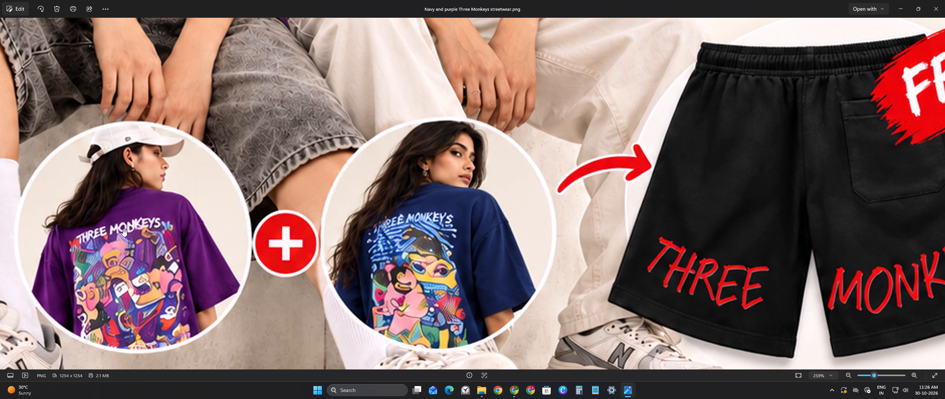
left_click(944, 6)
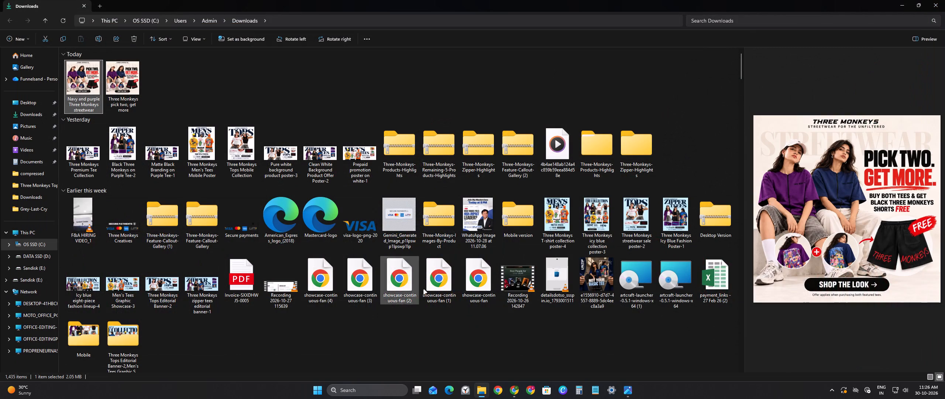
Switch to the "Three Monkeys Creatives" design in Canva.
left_click(561, 395)
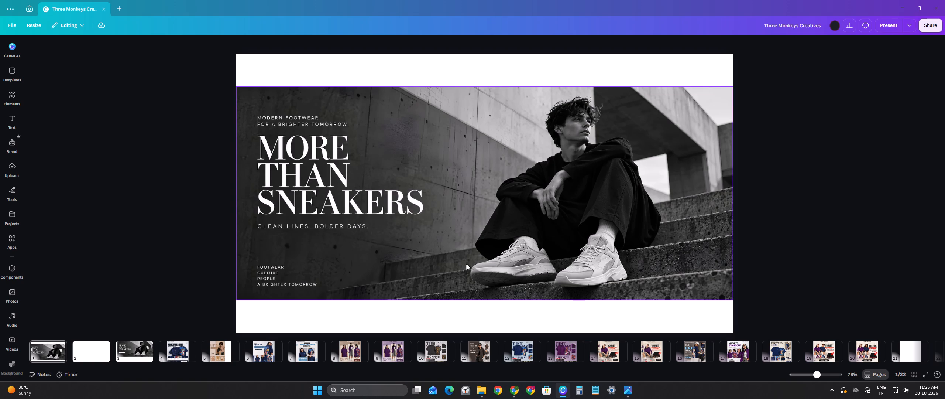
Go to page 20 of the design, which holds the earlier "Pick Two. Get More." ad.
scroll(530, 212, "up", 1)
left_click_drag(401, 366, 858, 371)
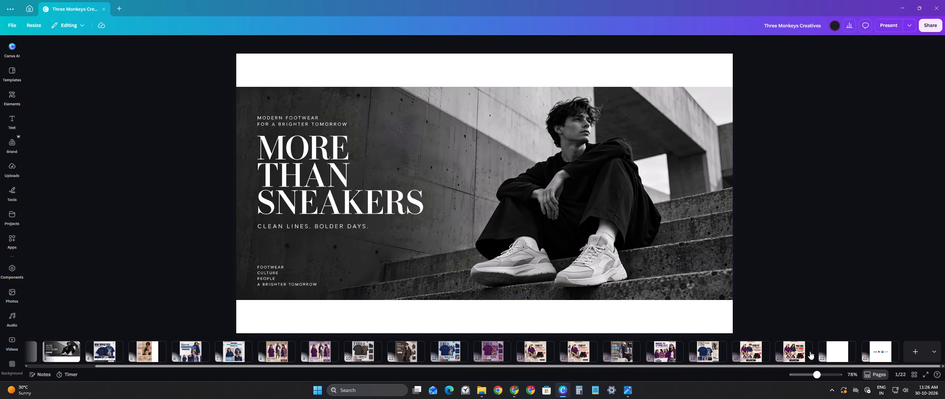
left_click(802, 352)
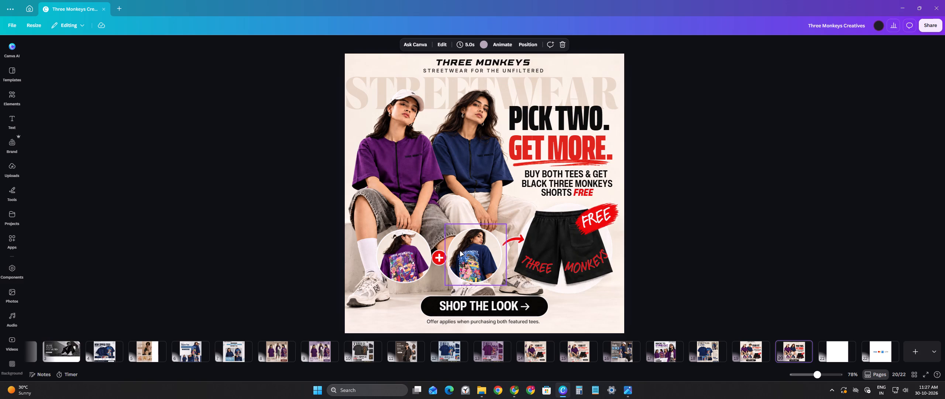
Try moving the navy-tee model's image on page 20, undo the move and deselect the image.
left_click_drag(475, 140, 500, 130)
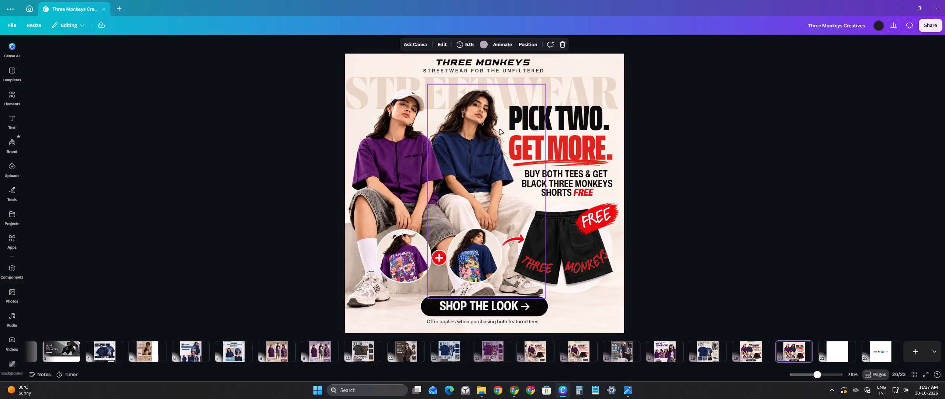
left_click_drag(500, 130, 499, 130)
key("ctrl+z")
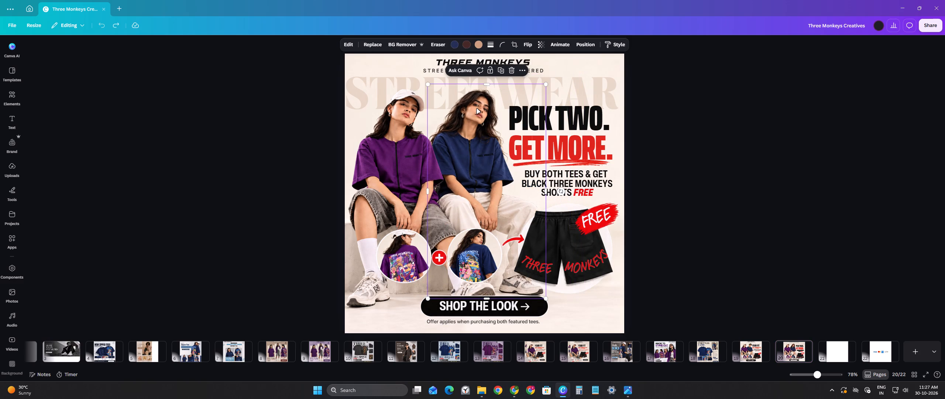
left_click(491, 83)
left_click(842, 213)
Duplicate the "Pick Two. Get More." ad on page 20 as a new page 21.
key("alt+Tab")
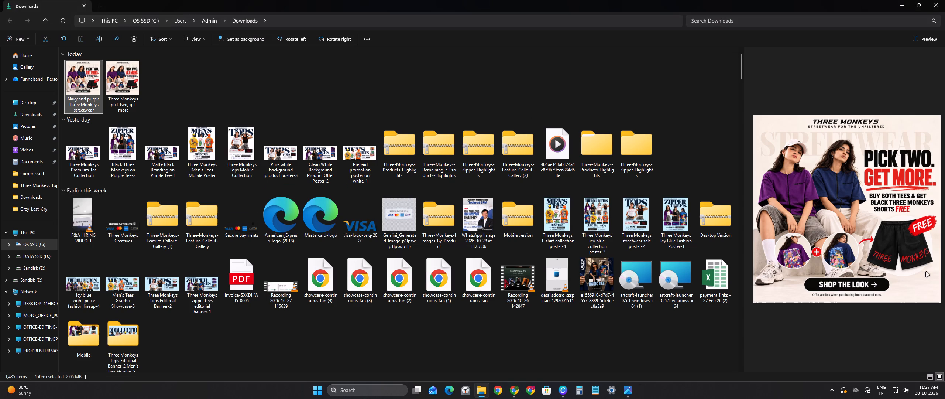
key("alt+Tab")
left_click(803, 347)
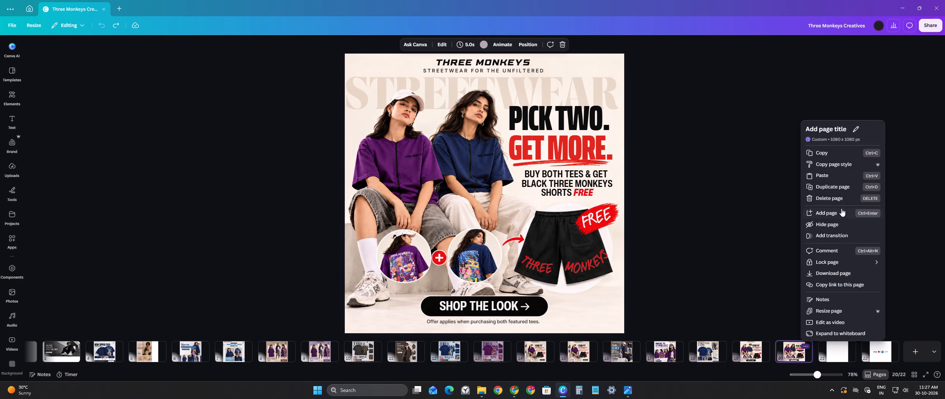
left_click(840, 185)
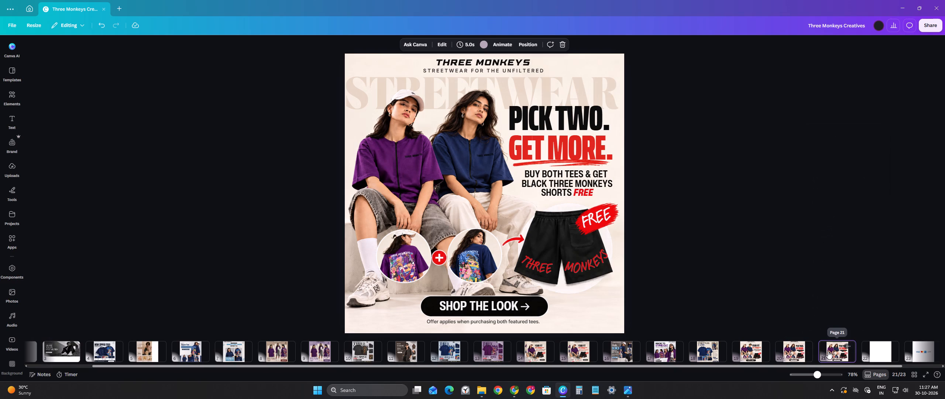
left_click(828, 351)
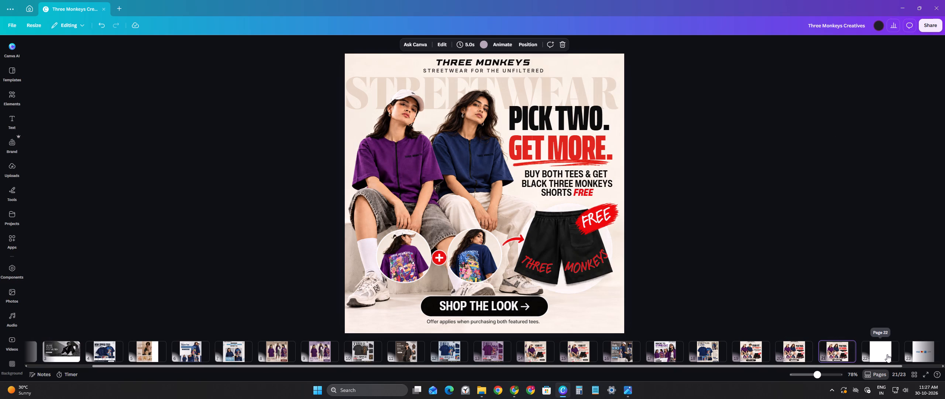
Insert the "Three Monkeys pick two, get more" image from Downloads onto the blank page 22.
key("alt+Tab")
key("alt+Tab")
left_click(880, 353)
key("alt+Tab")
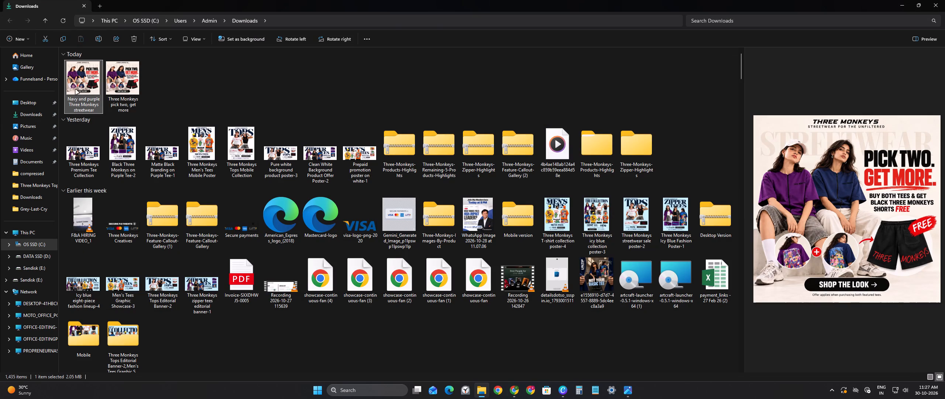
left_click(121, 86)
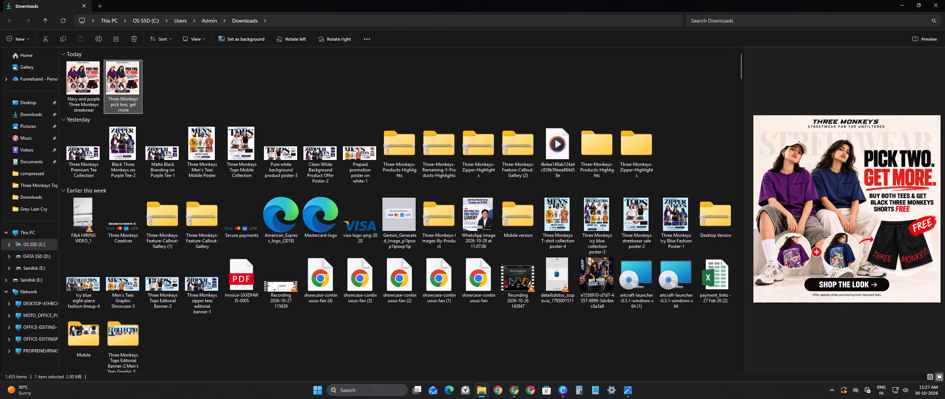
left_click_drag(121, 86, 499, 171)
key("alt+Tab")
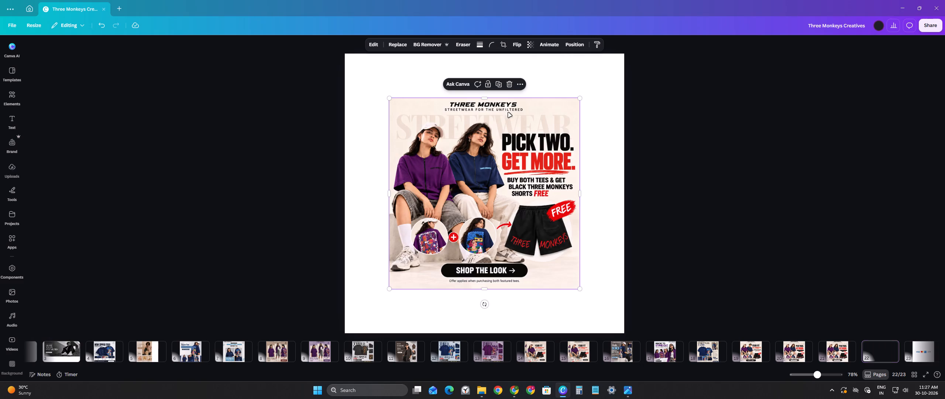
Align the inserted ad image with page 22's top-left corner and enlarge it to fill the whole page.
left_click_drag(457, 140, 422, 96)
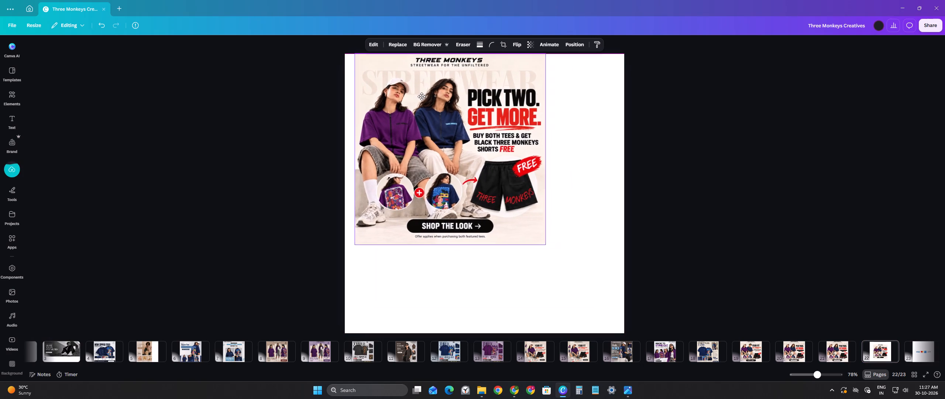
left_click_drag(422, 96, 413, 96)
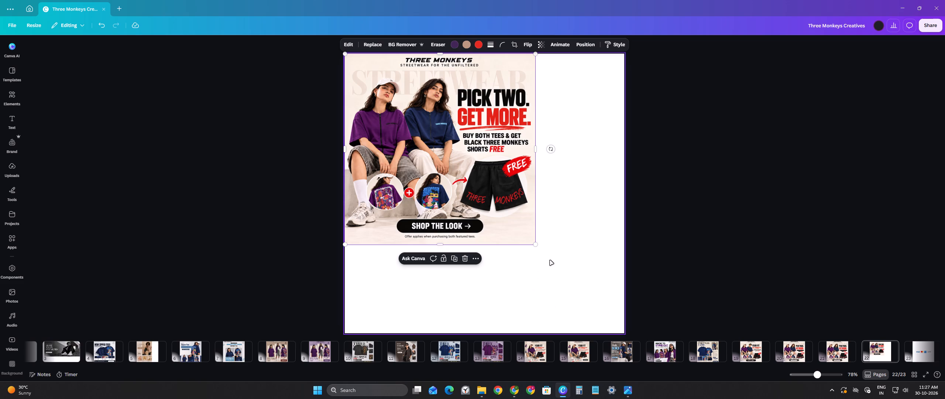
left_click_drag(536, 245, 623, 305)
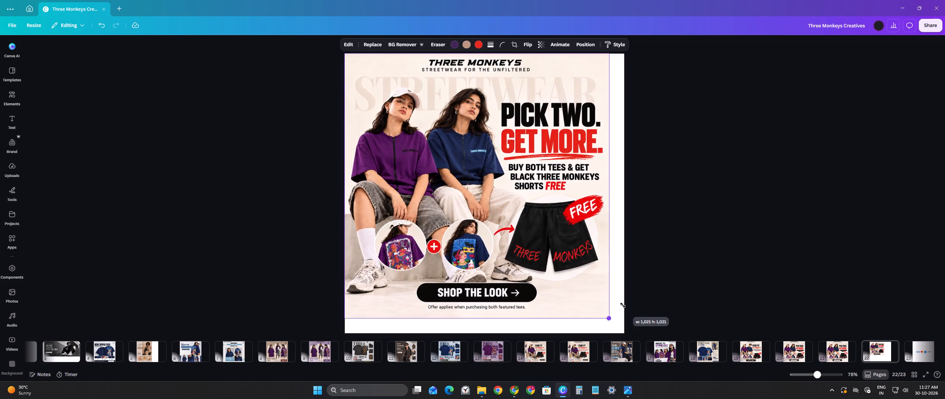
left_click_drag(623, 305, 624, 331)
left_click(683, 211)
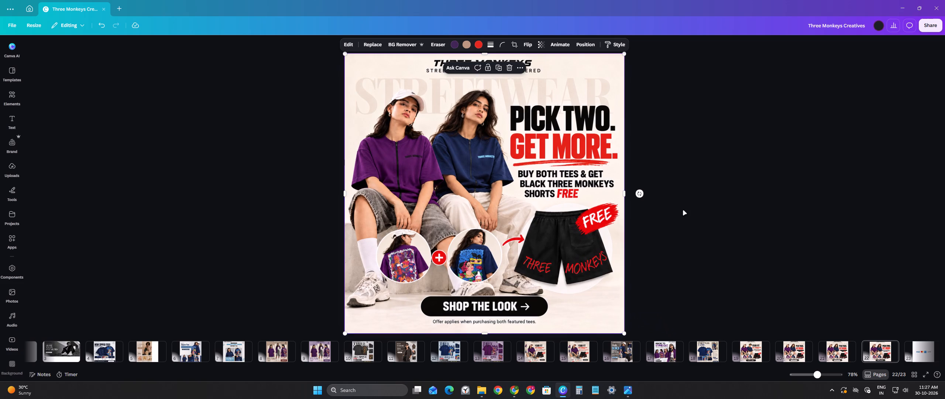
Split the full-page ad image on page 22 into separate editable elements with Magic Layers.
left_click(303, 109)
left_click(474, 17)
left_click(426, 84)
left_click(350, 44)
left_click(65, 118)
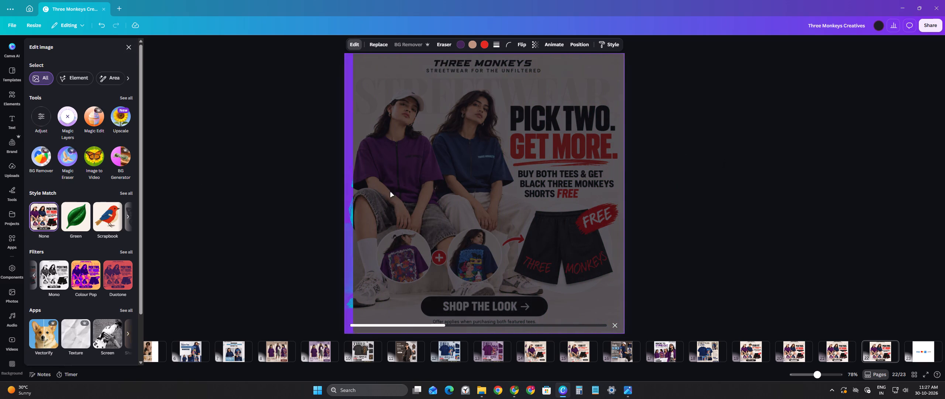
left_click(776, 199)
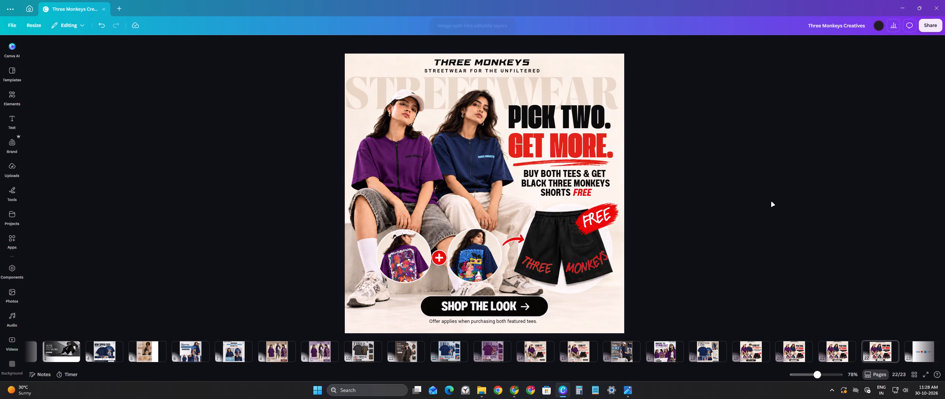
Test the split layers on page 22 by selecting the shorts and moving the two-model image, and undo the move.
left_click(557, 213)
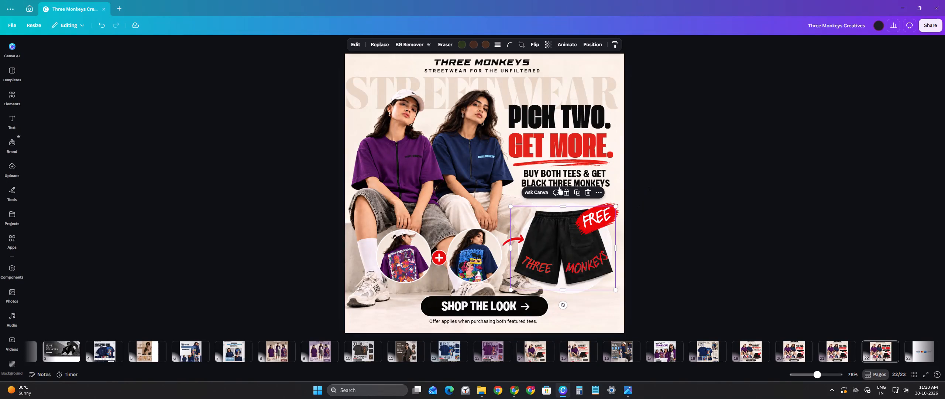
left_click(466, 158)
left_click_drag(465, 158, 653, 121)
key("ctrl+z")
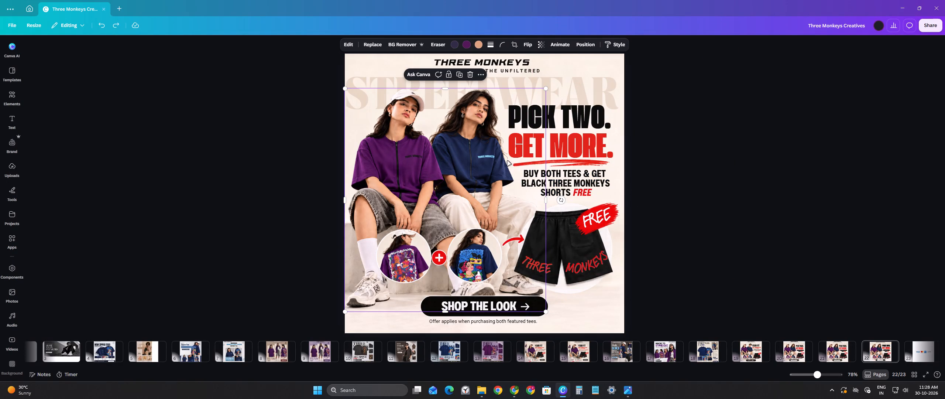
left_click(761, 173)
Compare the zipper tees and chest logos on pages 21 and 22 up close.
scroll(697, 171, "up", 5)
scroll(719, 174, "down", 1)
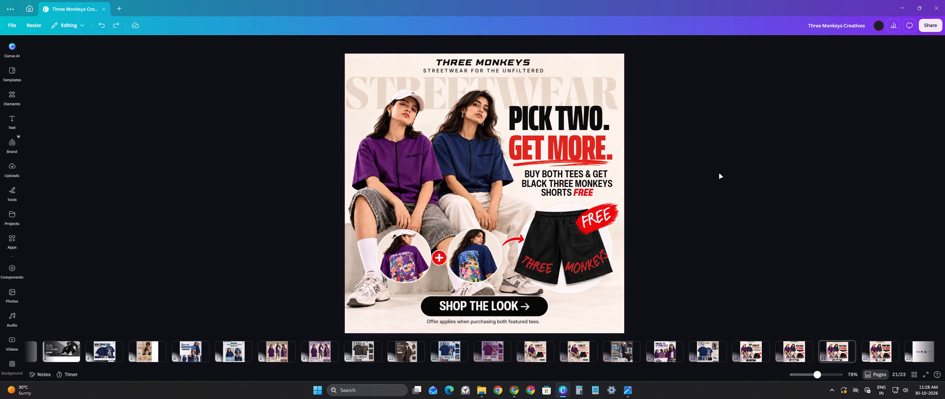
scroll(719, 174, "down", 1)
double_click(826, 373)
left_click(872, 351)
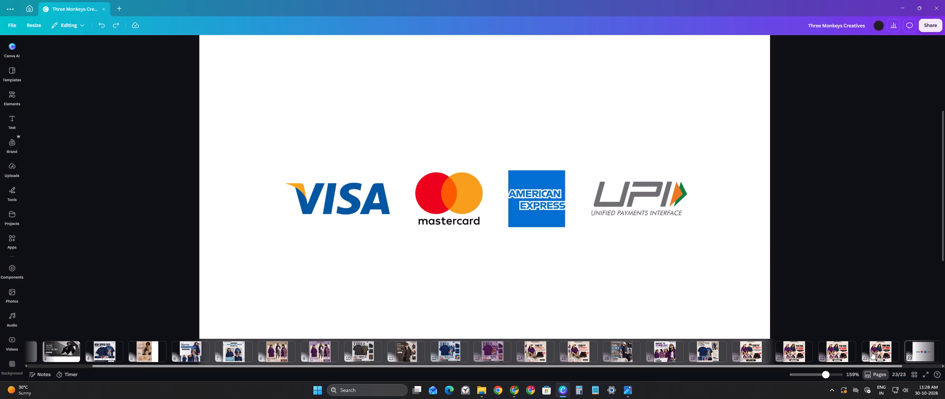
left_click(852, 349)
left_click(825, 351)
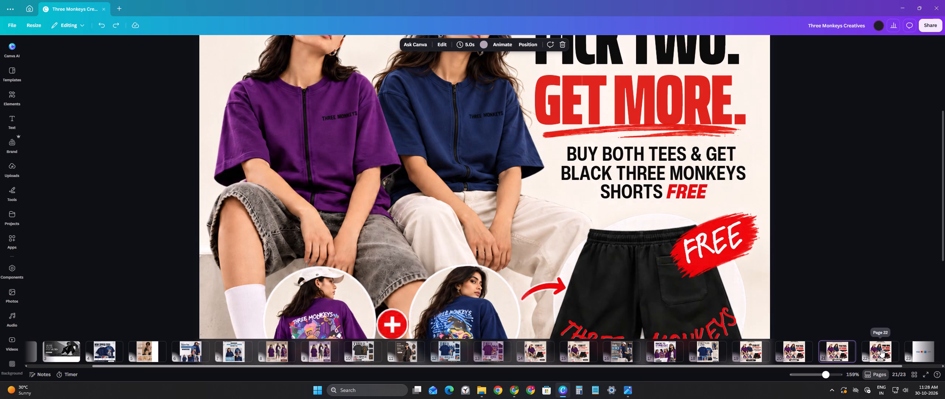
left_click(878, 344)
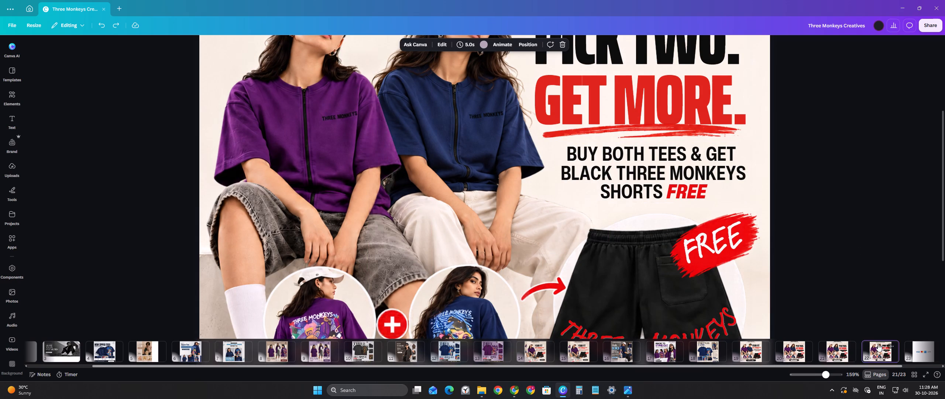
scroll(154, 153, "up", 3)
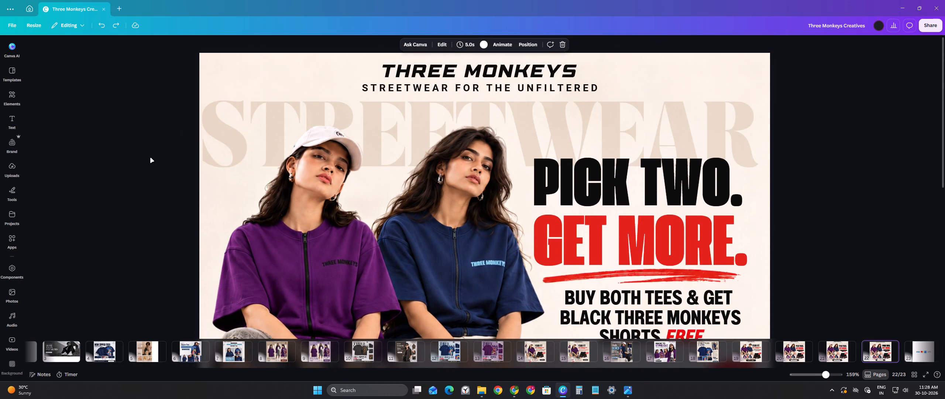
scroll(128, 147, "down", 2)
scroll(128, 147, "up", 1)
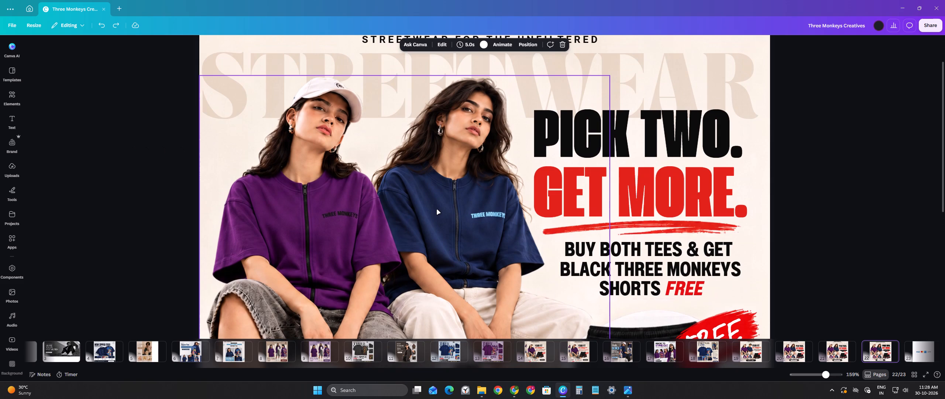
Crop the two-model image on page 22 from its top edge to neck level, about 695 px tall.
left_click(437, 208)
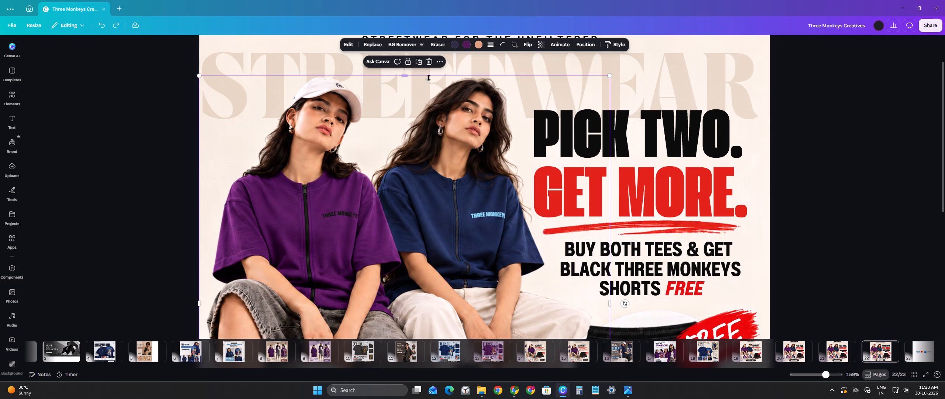
left_click_drag(405, 75, 405, 124)
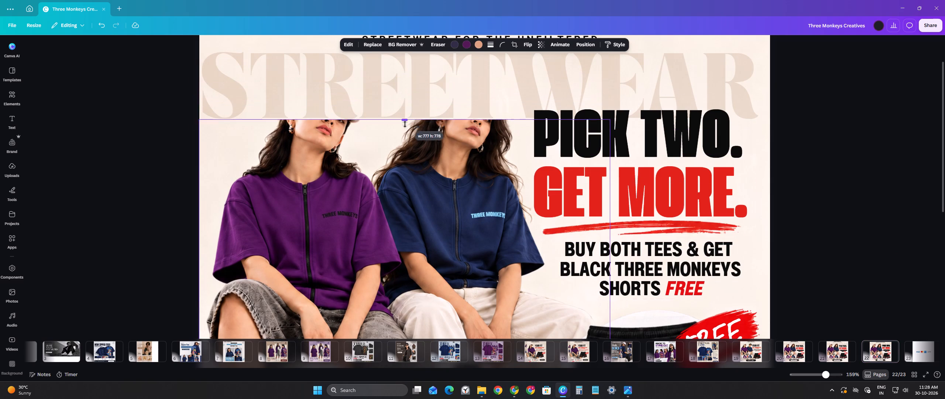
left_click_drag(405, 124, 405, 163)
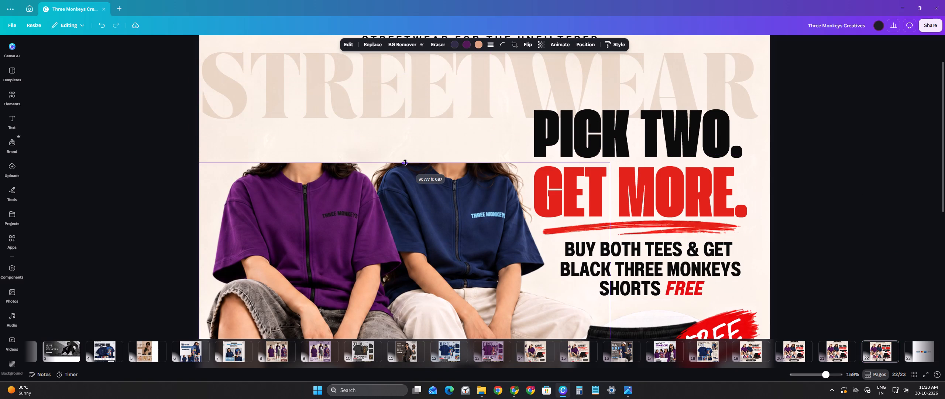
left_click_drag(405, 163, 405, 164)
Copy the cap-wearing purple-tee model from page 21 and paste it onto page 22.
left_click(801, 353)
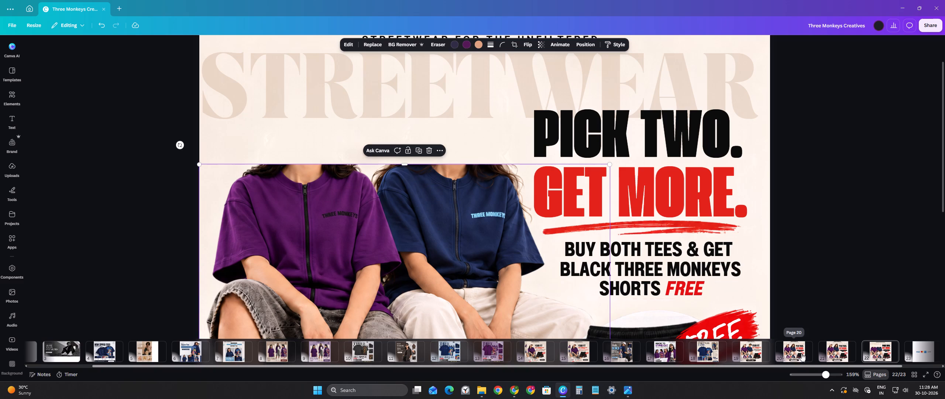
left_click(838, 353)
left_click(352, 200)
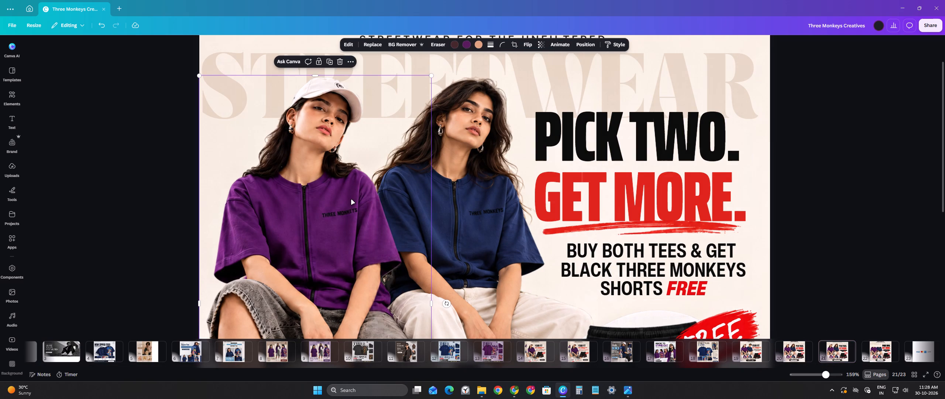
left_click(351, 200)
key("ctrl+c")
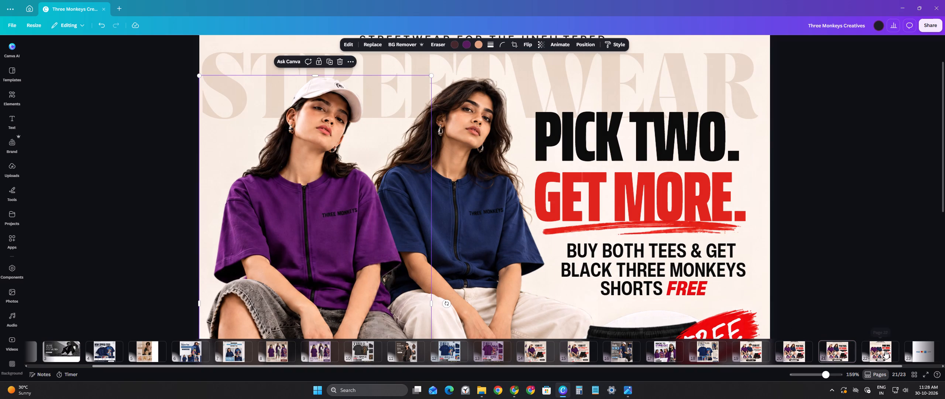
left_click(885, 351)
left_click(592, 313)
key("ctrl+v")
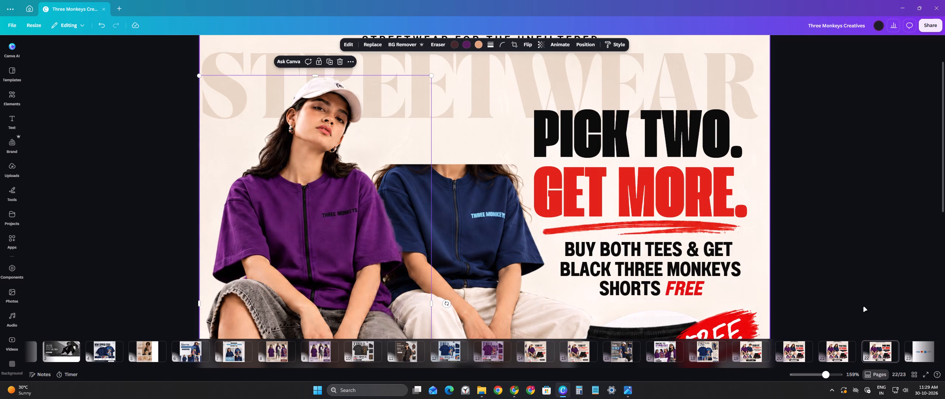
Copy the navy-tee model from page 21 and paste it onto page 22 beside the purple-tee model.
left_click(834, 358)
left_click(478, 240)
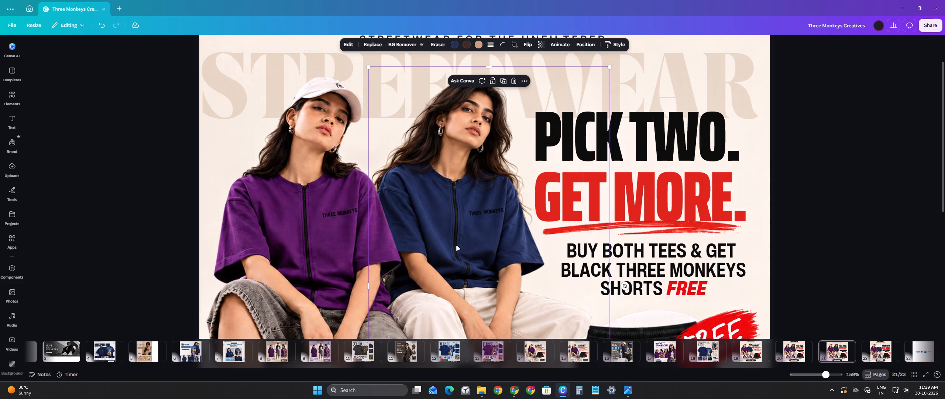
left_click(461, 246)
key("ctrl+v")
key("ctrl+z")
left_click_drag(461, 240, 468, 233)
key("ctrl+c")
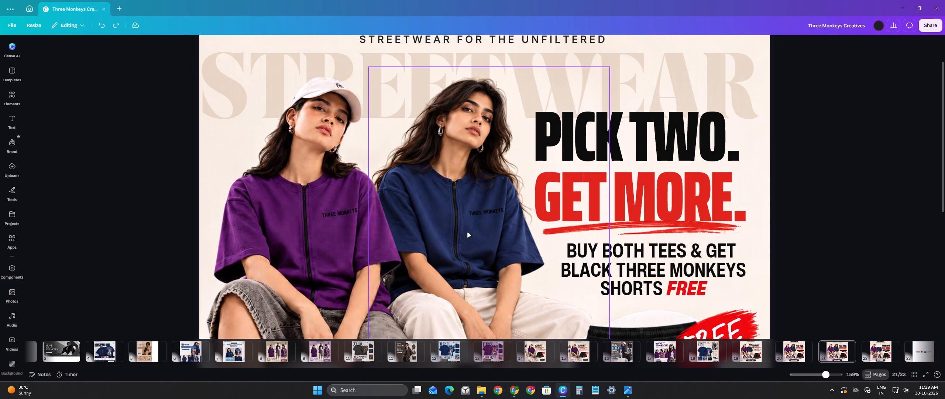
left_click(506, 213)
left_click(506, 213)
key("ctrl+c")
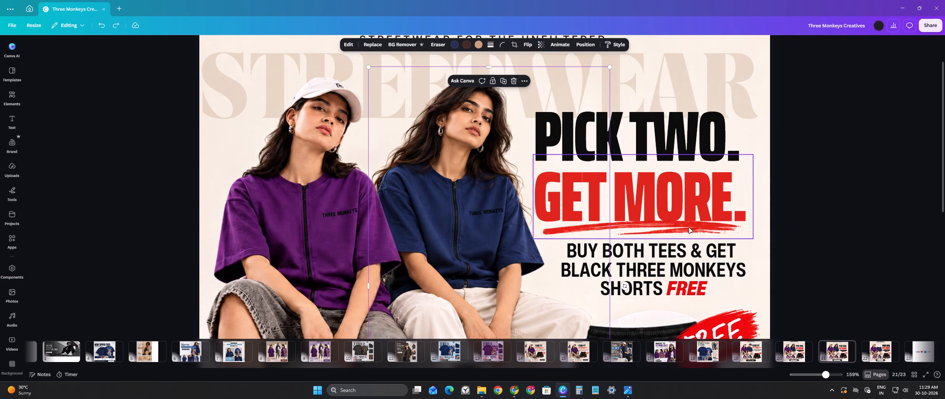
left_click(887, 359)
left_click_drag(653, 296, 635, 293)
key("ctrl+v")
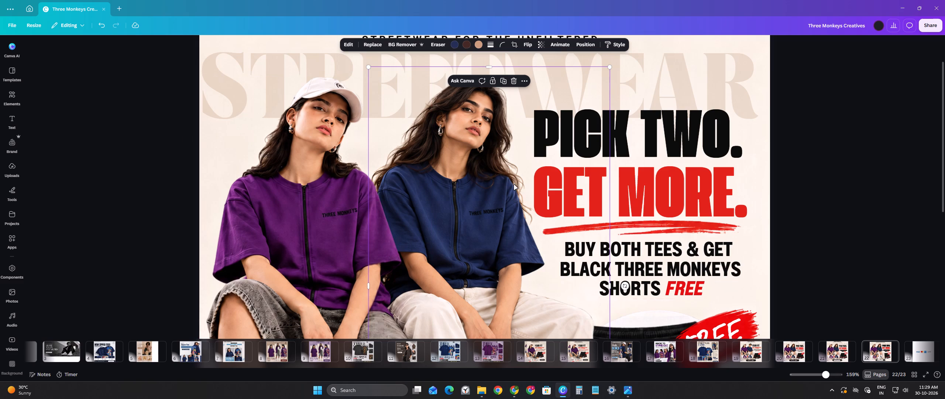
left_click(869, 153)
Crop the pasted navy-tee model on page 22 from its bottom edge up to neck level.
scroll(490, 171, "down", 3)
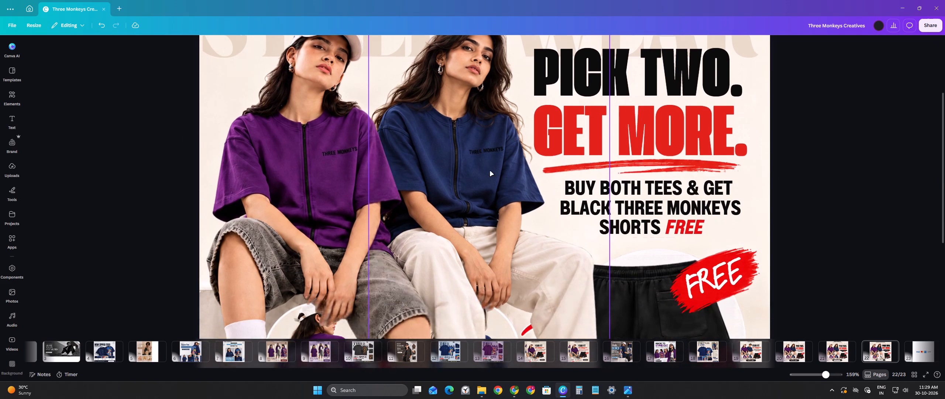
scroll(490, 171, "down", 2)
left_click(491, 231)
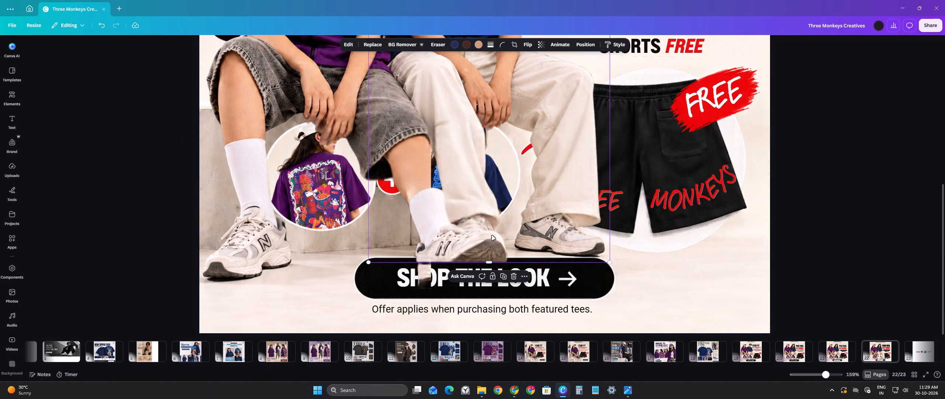
left_click_drag(488, 263, 517, 101)
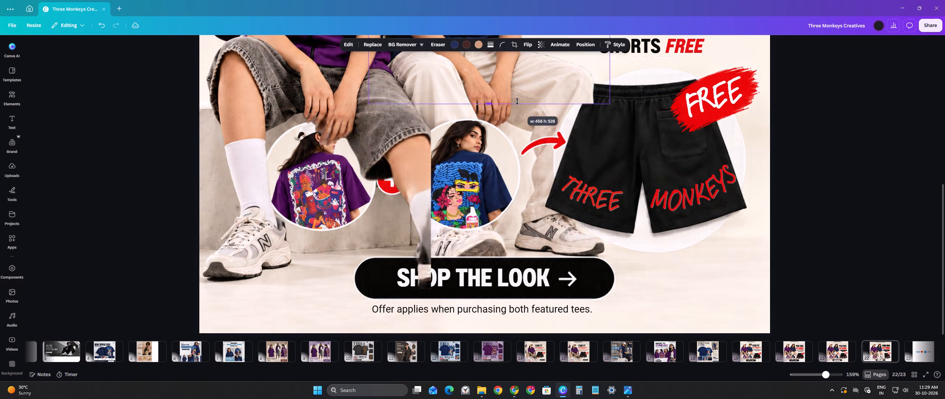
left_click_drag(517, 101, 518, 83)
scroll(887, 190, "up", 3)
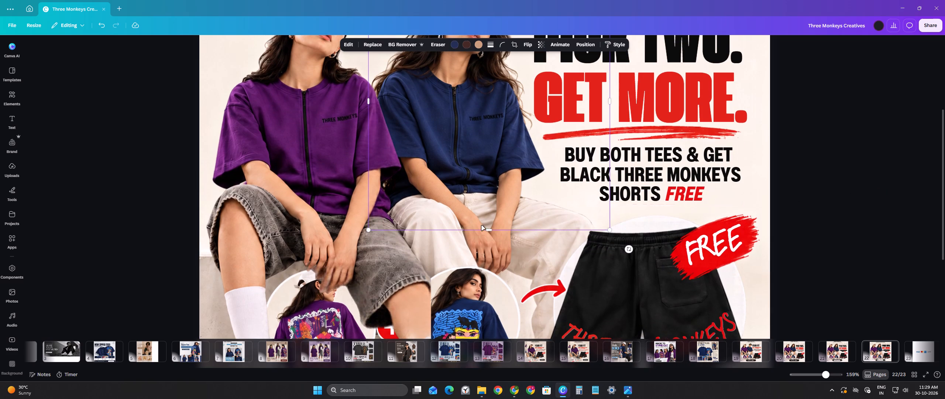
left_click_drag(489, 231, 502, 87)
left_click(847, 137)
Compare the models on pages 21 and 22 up close, and crop page 22's pasted purple-tee model from the bottom up to its neckline.
scroll(839, 141, "up", 3)
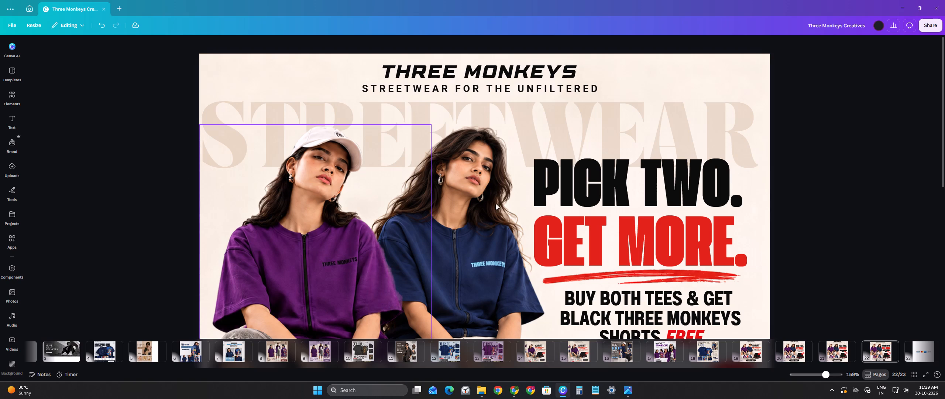
left_click_drag(826, 374, 836, 374)
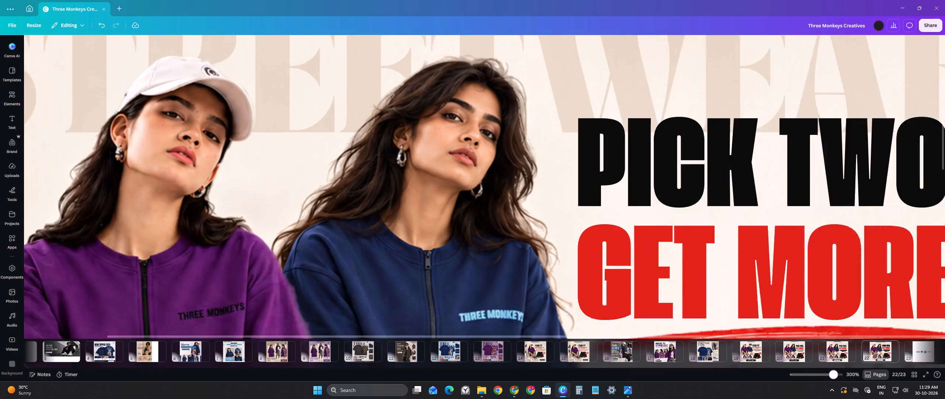
left_click_drag(836, 374, 829, 378)
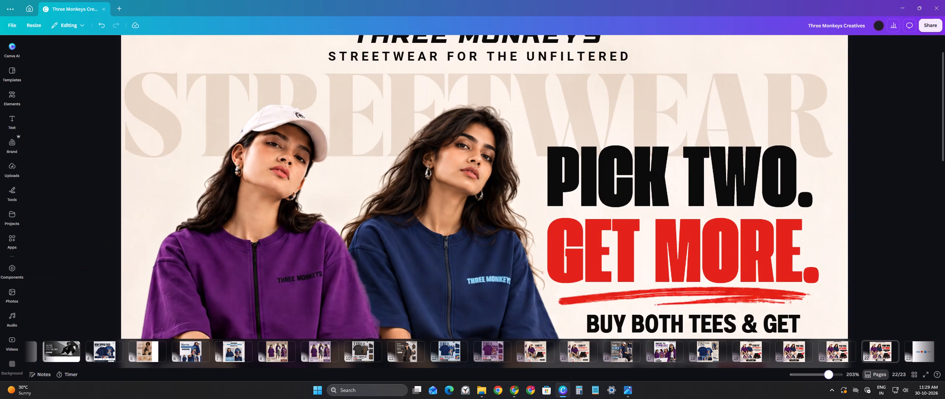
left_click_drag(829, 378, 832, 375)
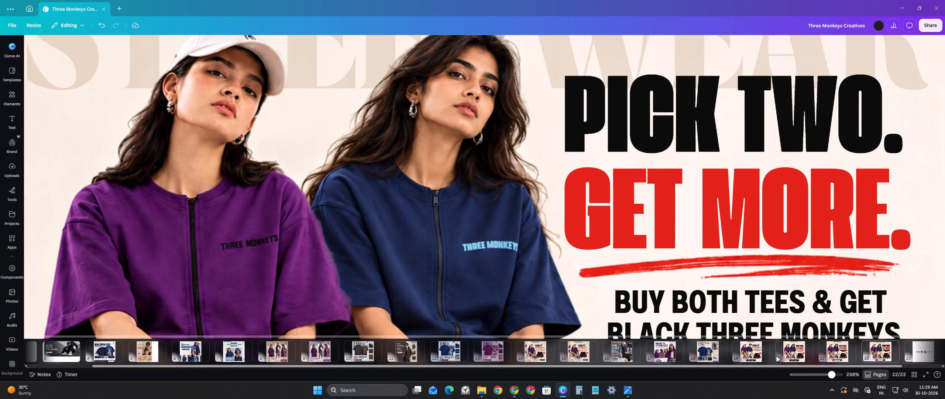
left_click(844, 347)
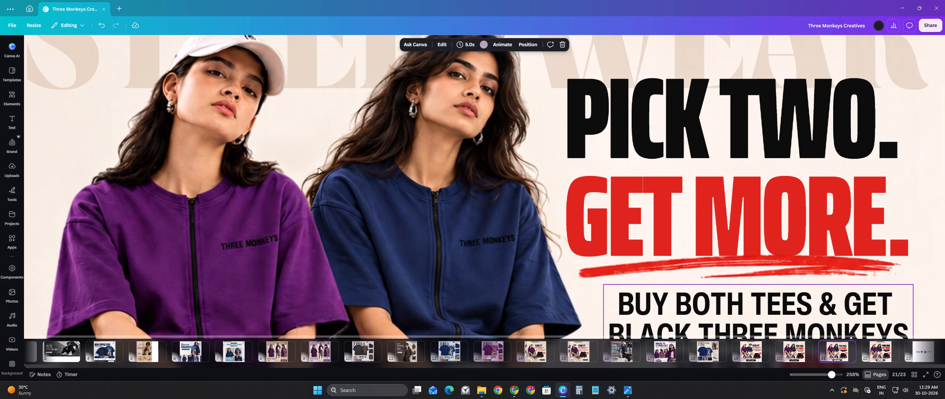
left_click(886, 348)
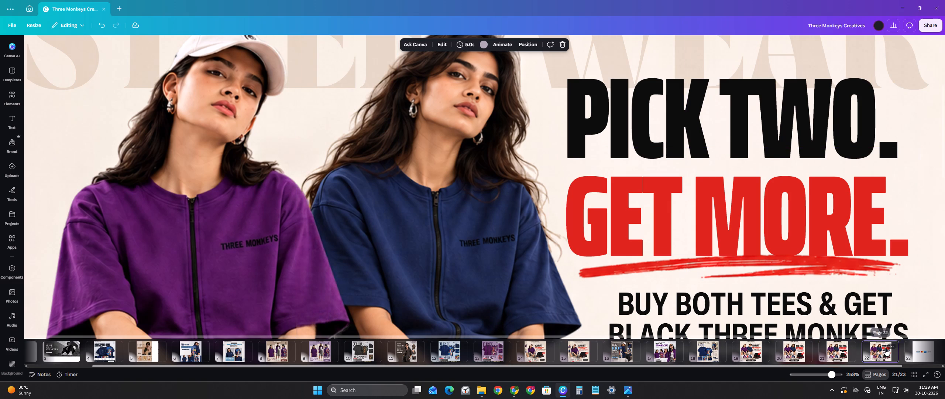
left_click(136, 170)
scroll(944, 202, "down", 1)
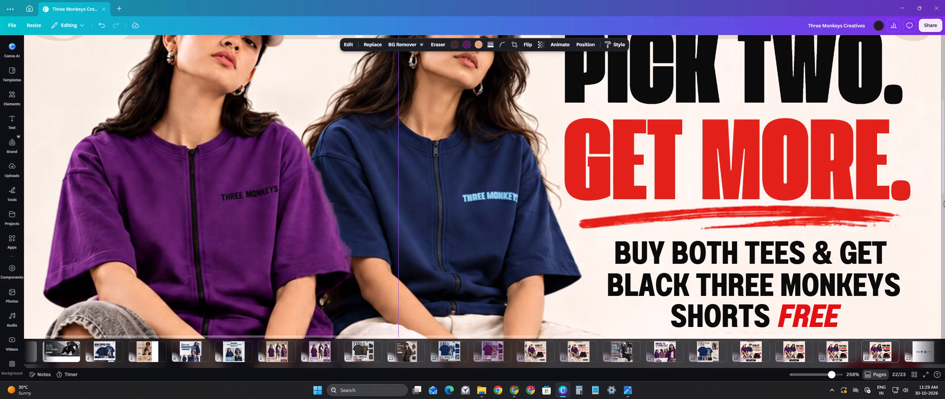
scroll(944, 202, "down", 4)
scroll(620, 206, "down", 4)
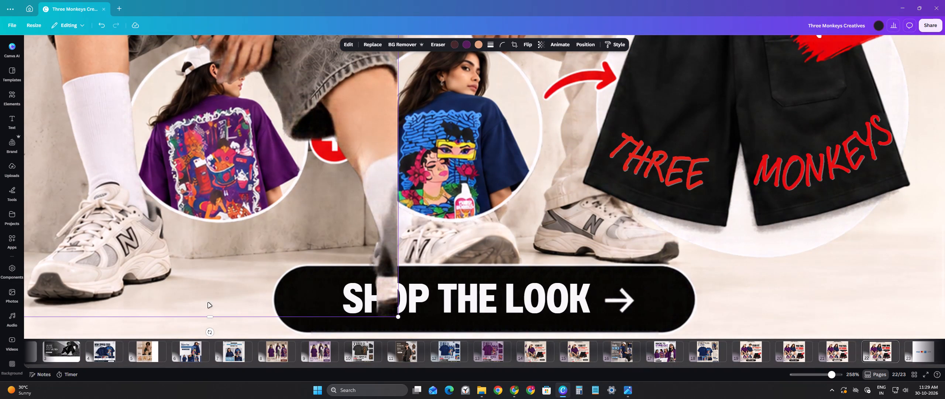
left_click_drag(213, 317, 238, 0)
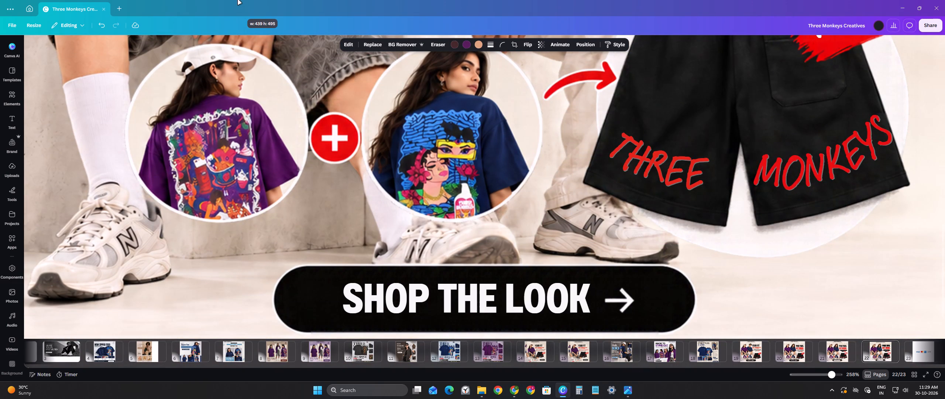
left_click_drag(238, 0, 240, 0)
scroll(340, 161, "up", 4)
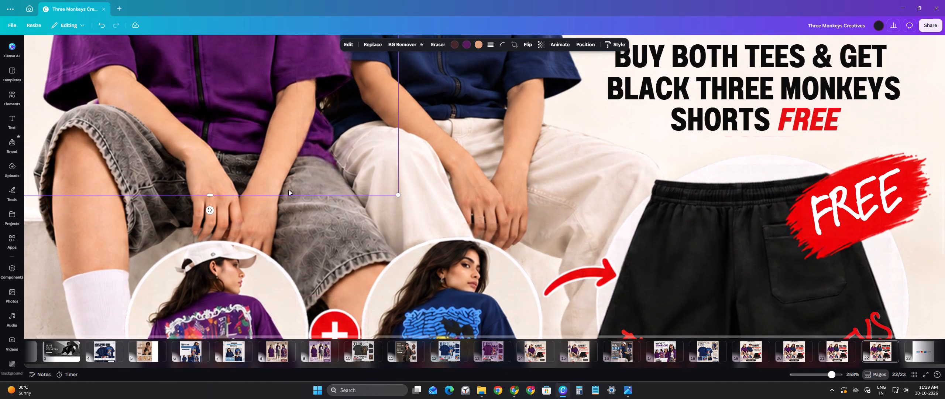
left_click_drag(212, 194, 239, 45)
scroll(295, 151, "up", 3)
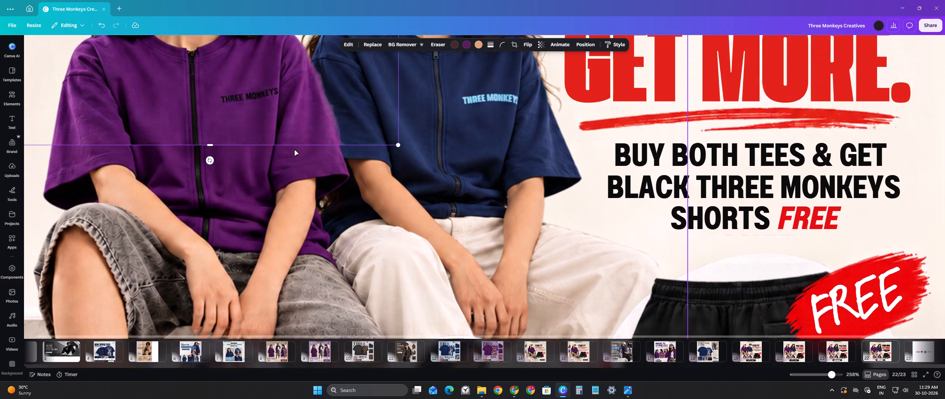
scroll(295, 151, "up", 1)
left_click_drag(207, 245, 222, 118)
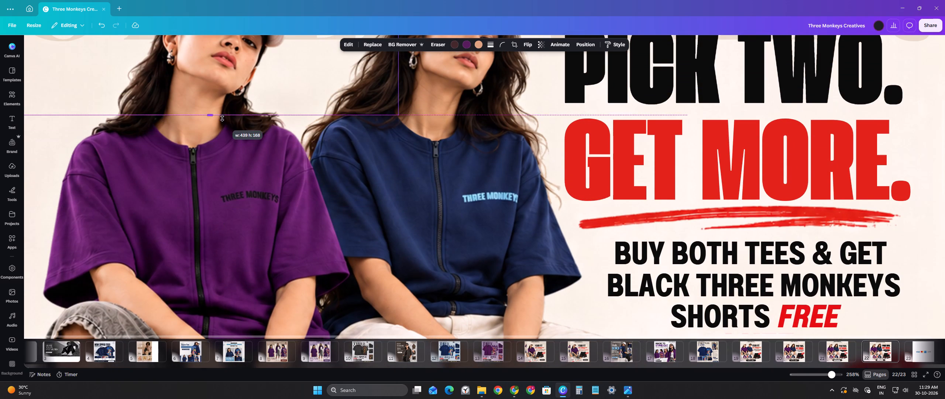
left_click_drag(222, 118, 217, 141)
left_click(932, 284)
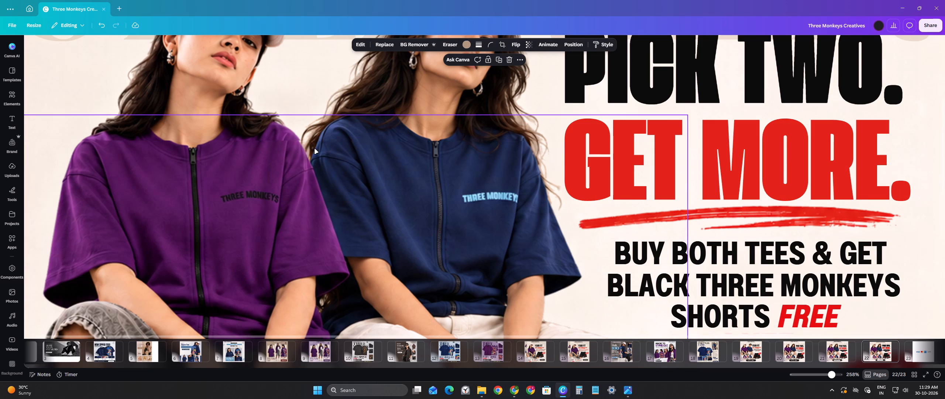
Nudge the cropped purple-tee model slightly right to line its neck up with the tee image beneath.
left_click(244, 122)
key("Left")
key("Left")
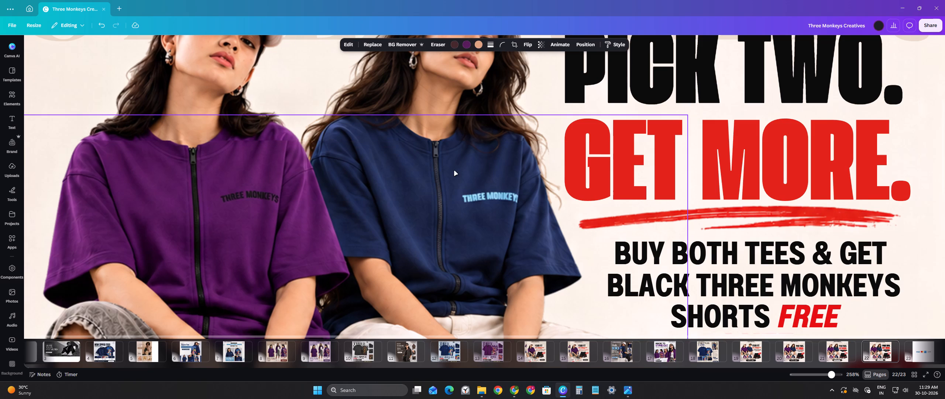
key("Right")
key("Right")
key("Right")
key("Right")
key("Right")
key("Right")
key("Right")
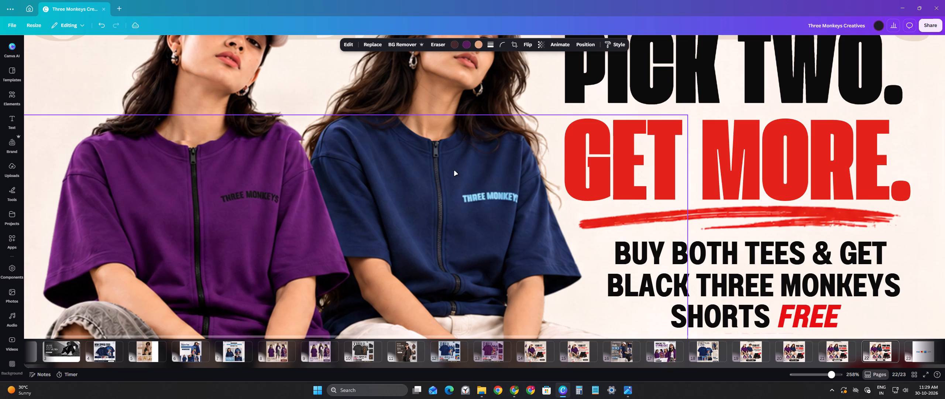
key("Left")
key("Left")
key("Left")
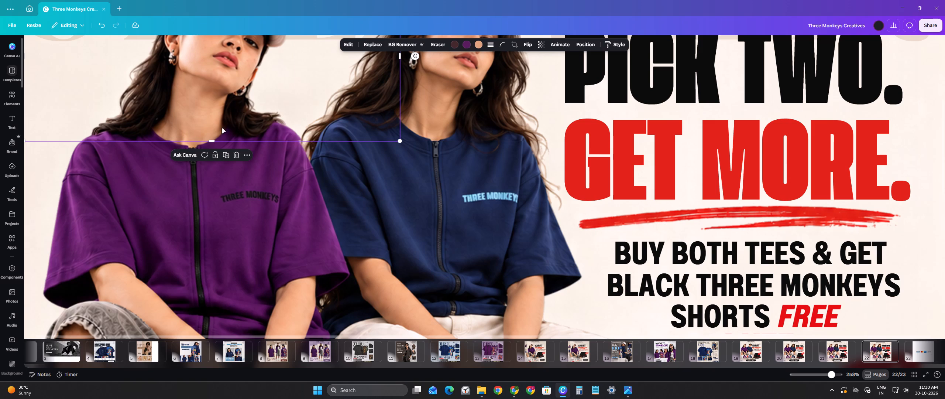
Extend the purple-tee model's crop downward to mid-torso, just below the chest logo.
left_click_drag(212, 141, 210, 229)
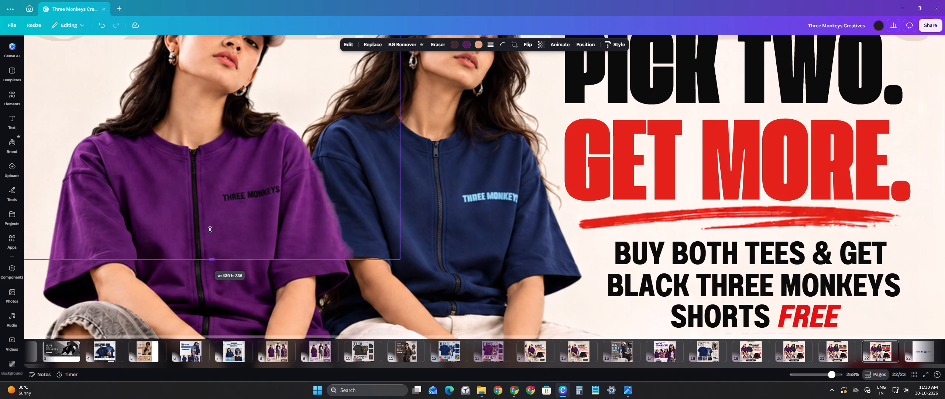
left_click_drag(210, 229, 193, 200)
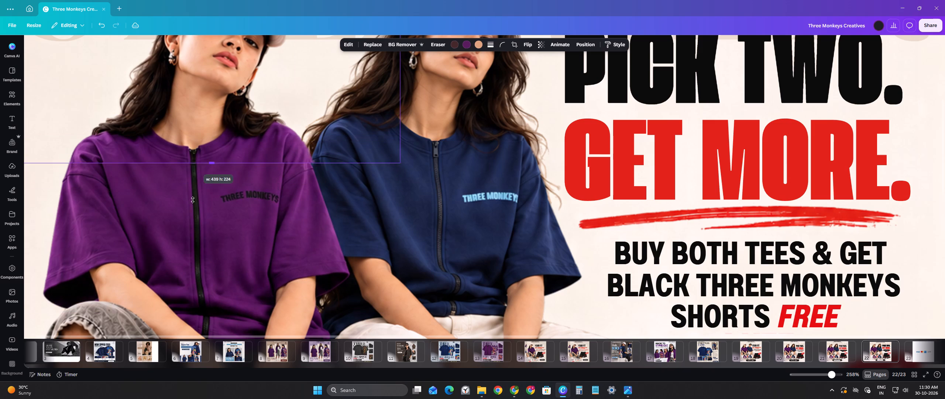
left_click_drag(193, 200, 195, 233)
Nudge the purple-tee model image left and slightly down to align its zipper and sleeves with the image beneath.
key("Left")
key("Left")
key("Left")
key("Left")
key("Left")
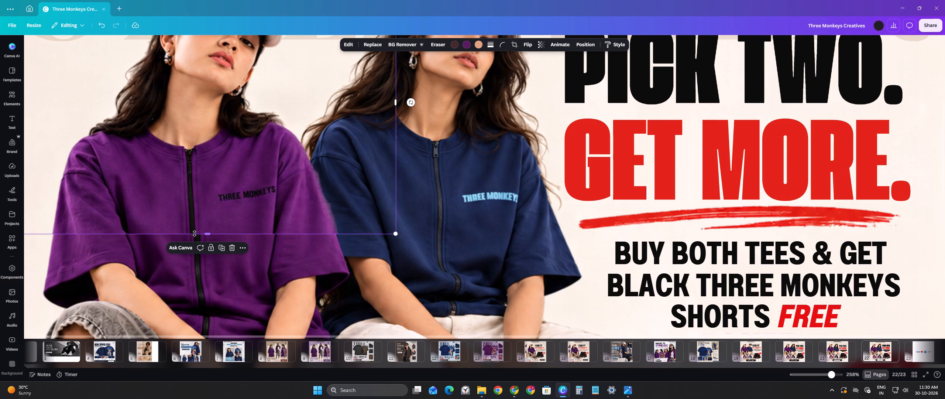
key("Right")
key("Left")
key("Down")
key("Down")
key("Down")
key("Down")
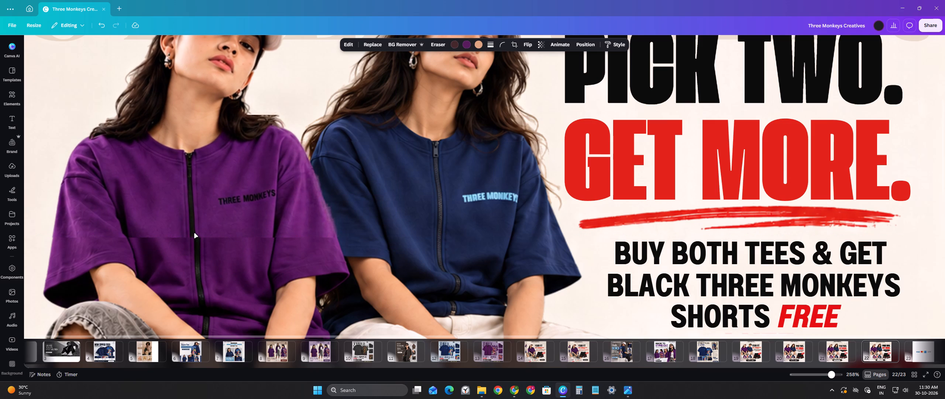
key("Down")
key("Up")
key("Up")
key("Up")
key("Up")
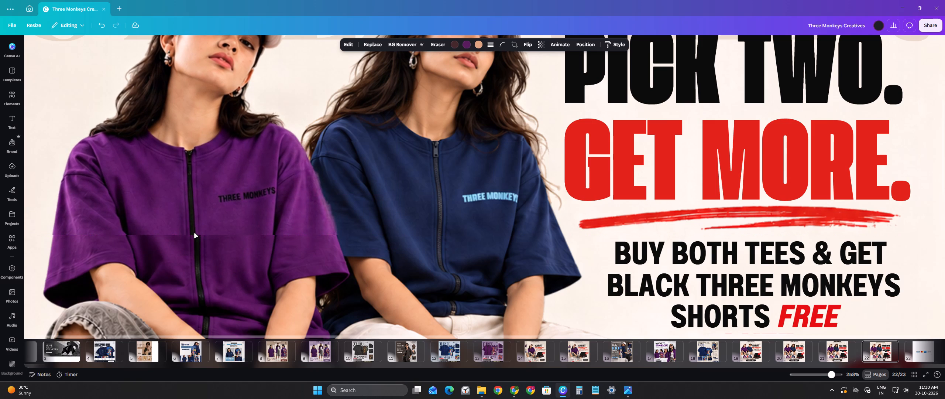
key("Right")
key("Down")
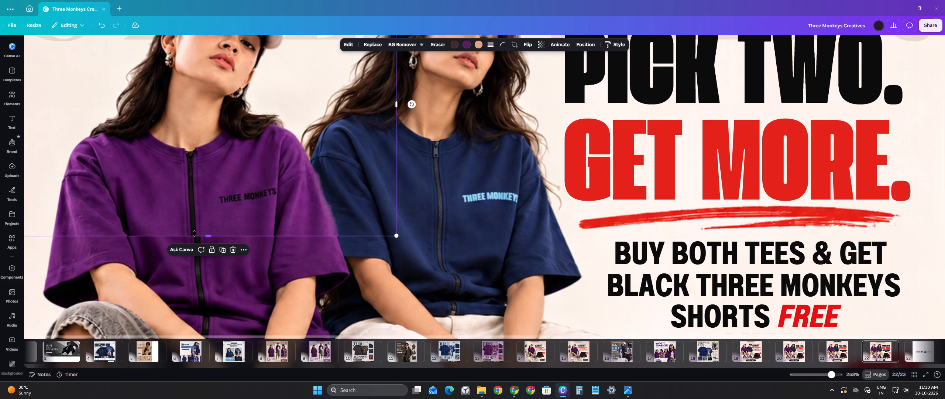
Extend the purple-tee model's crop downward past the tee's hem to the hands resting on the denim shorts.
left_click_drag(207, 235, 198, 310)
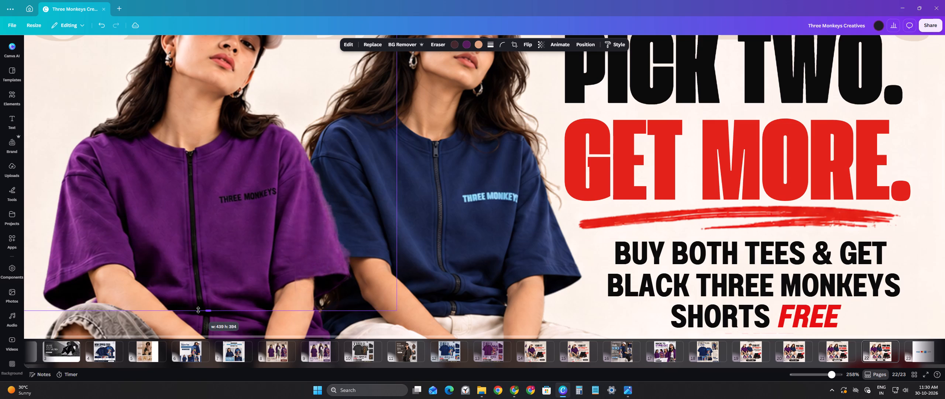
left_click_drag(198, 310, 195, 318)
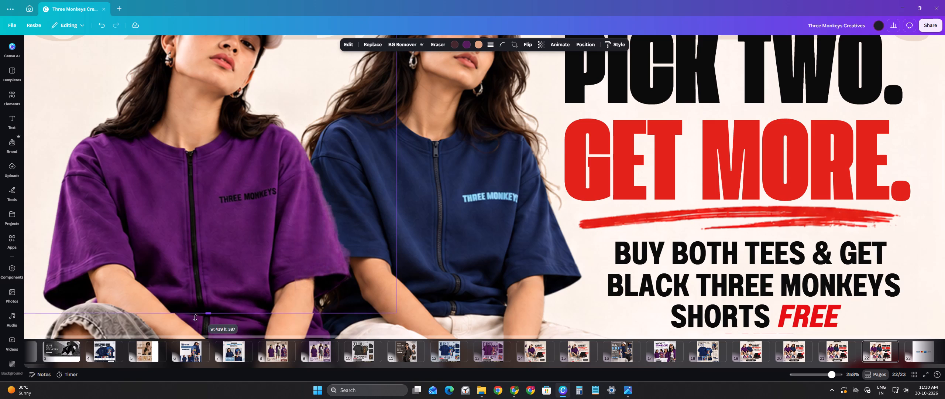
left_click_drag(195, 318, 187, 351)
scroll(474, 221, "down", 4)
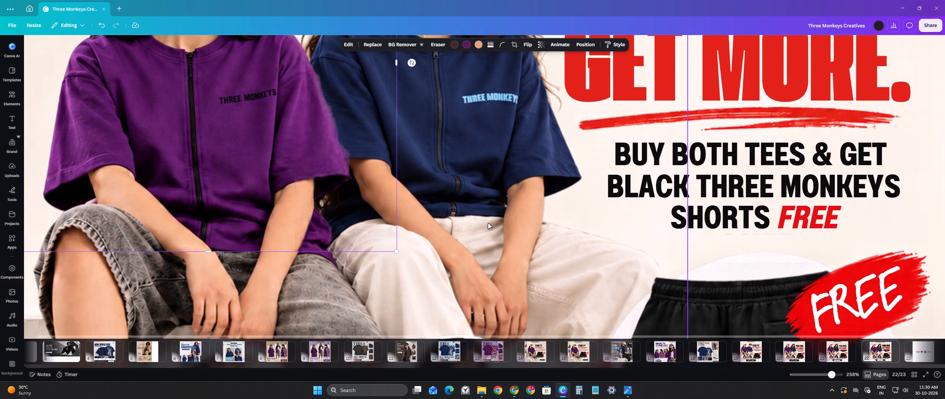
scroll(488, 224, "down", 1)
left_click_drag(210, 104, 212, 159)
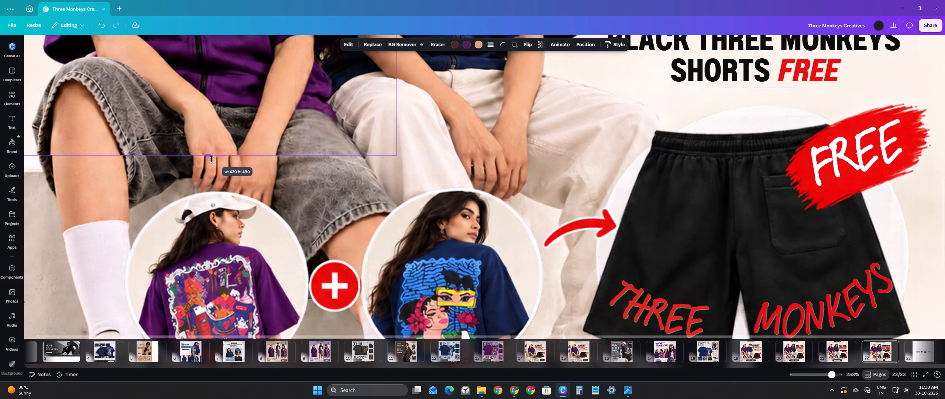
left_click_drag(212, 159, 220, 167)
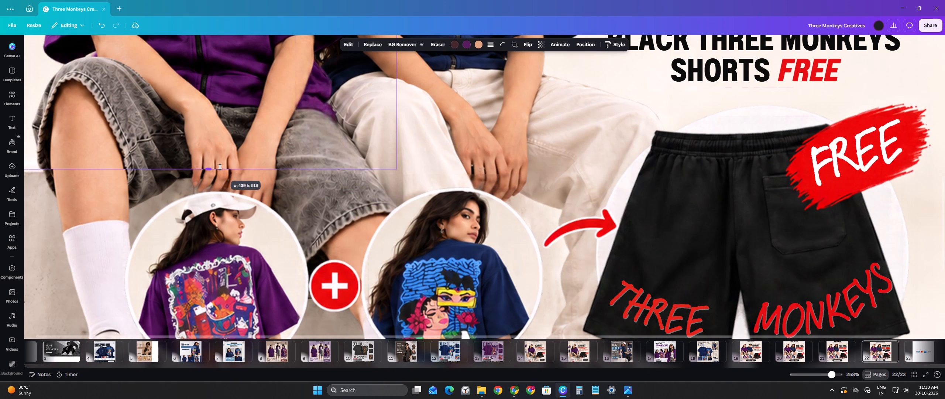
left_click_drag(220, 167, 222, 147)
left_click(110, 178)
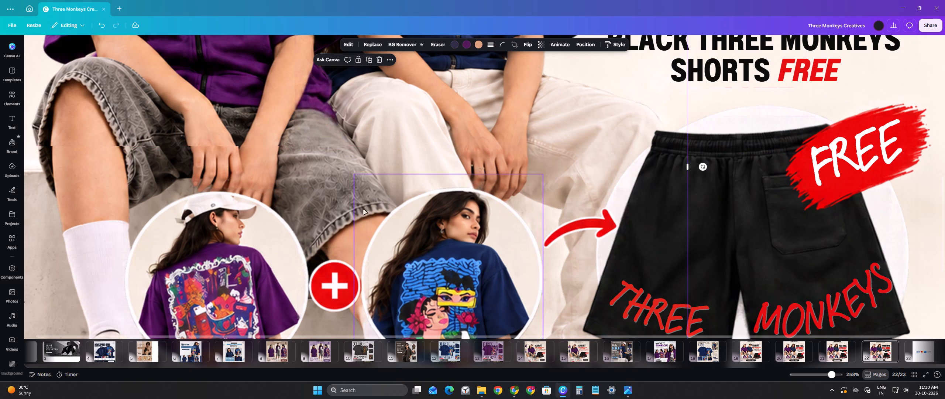
Nudge the purple-tee model image slightly right to line up its arms and zipper with the image beneath.
left_click(211, 129)
key("Right")
key("Right")
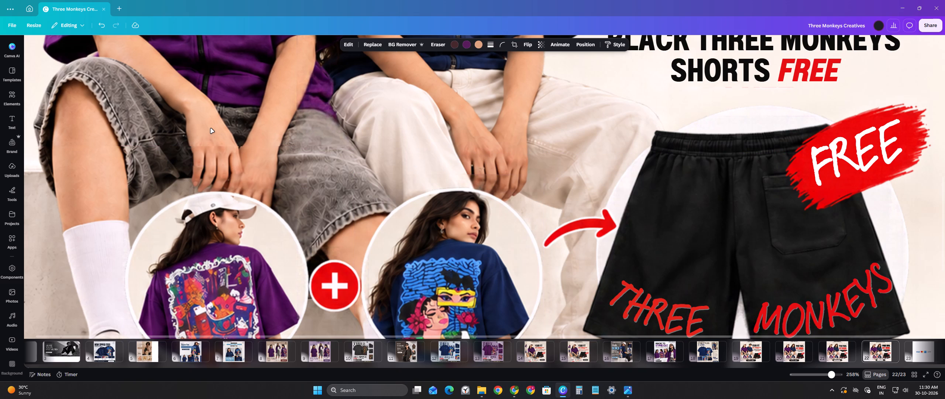
key("Right")
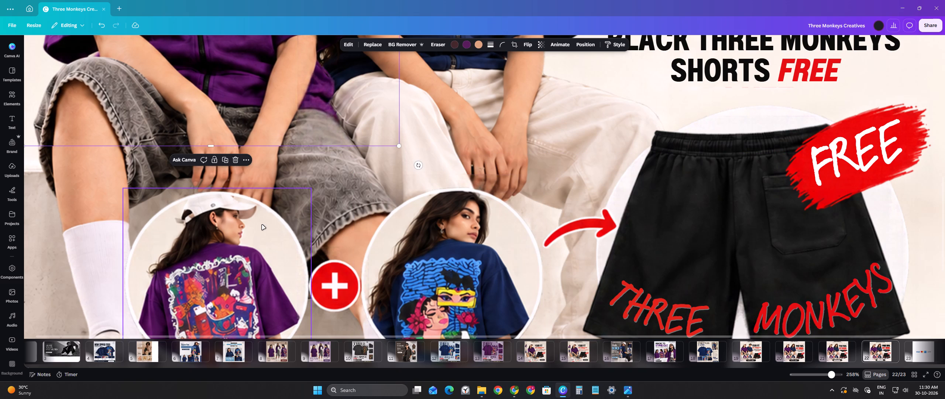
key("Left")
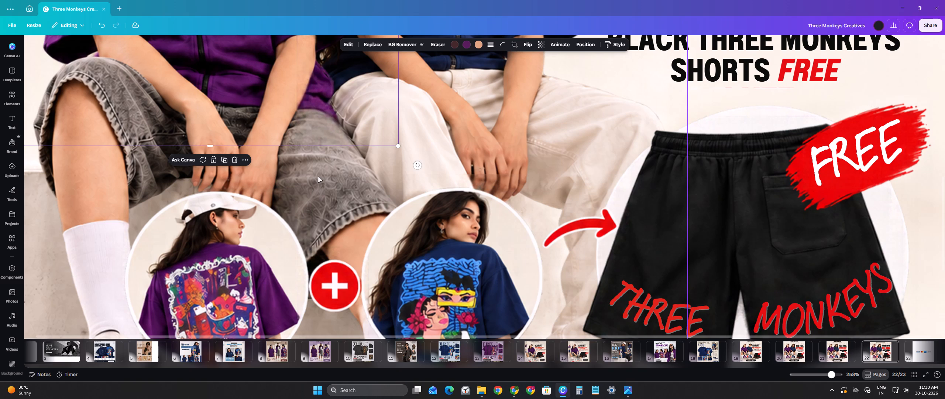
scroll(319, 175, "up", 3)
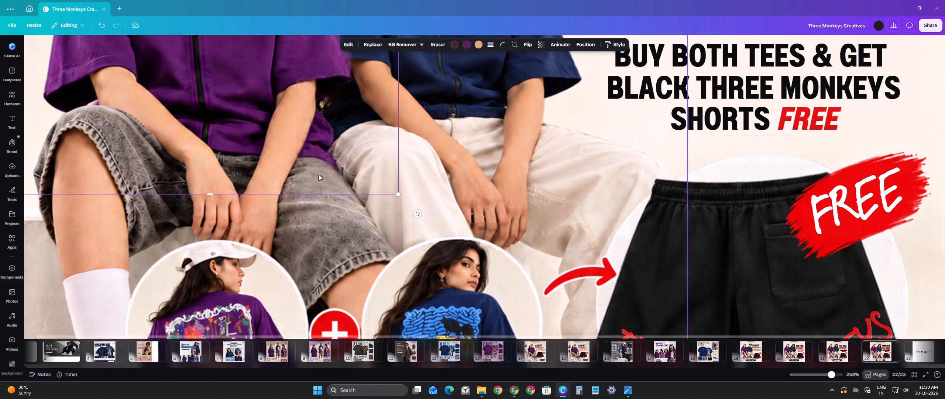
scroll(319, 175, "up", 3)
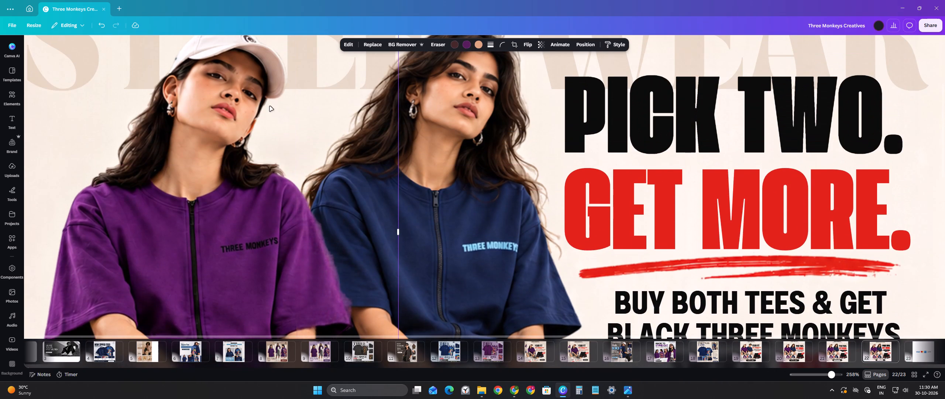
left_click(89, 100)
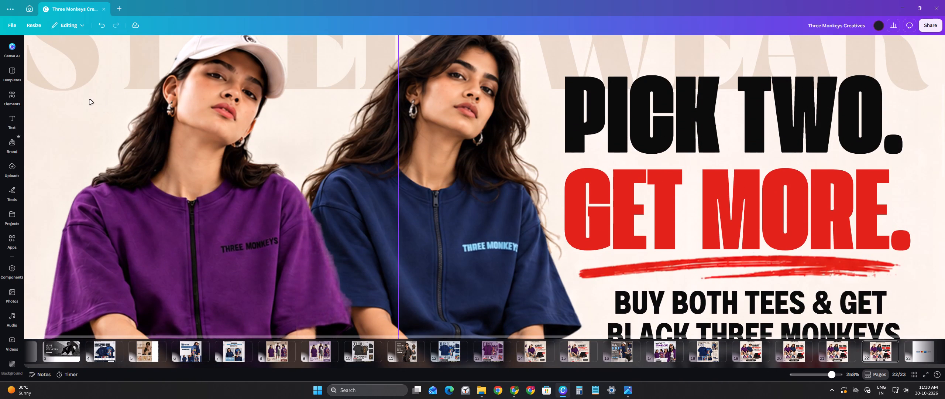
left_click(570, 10)
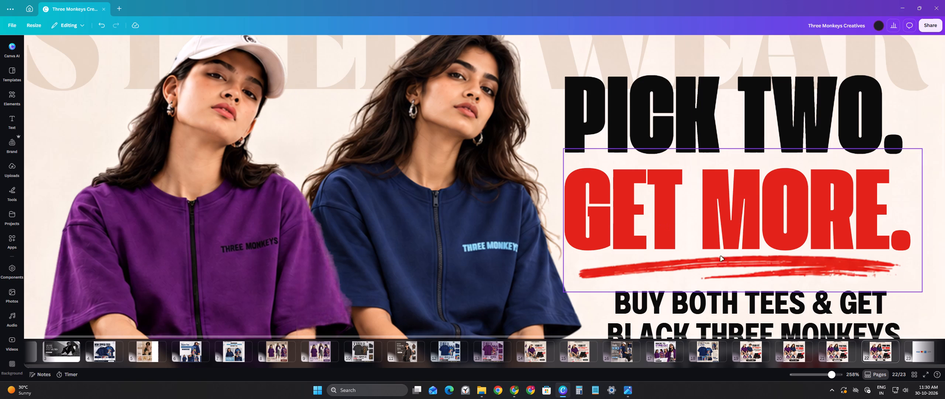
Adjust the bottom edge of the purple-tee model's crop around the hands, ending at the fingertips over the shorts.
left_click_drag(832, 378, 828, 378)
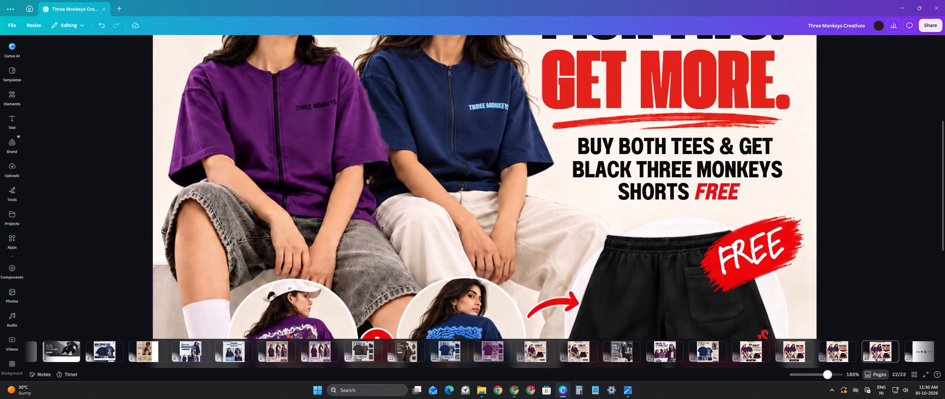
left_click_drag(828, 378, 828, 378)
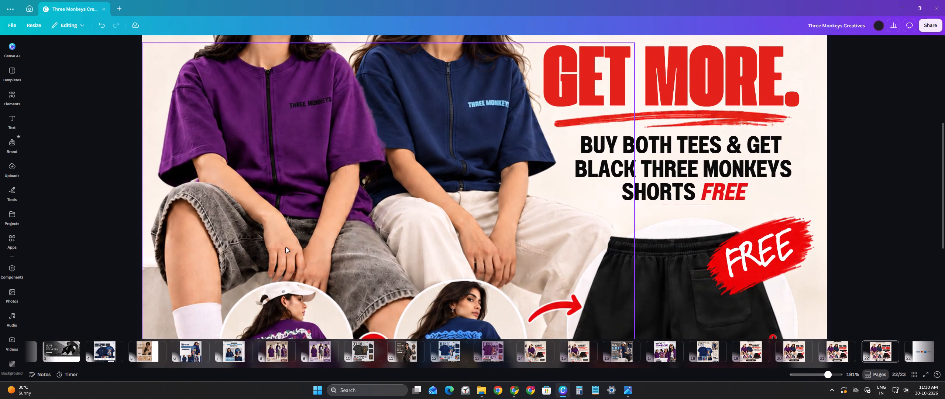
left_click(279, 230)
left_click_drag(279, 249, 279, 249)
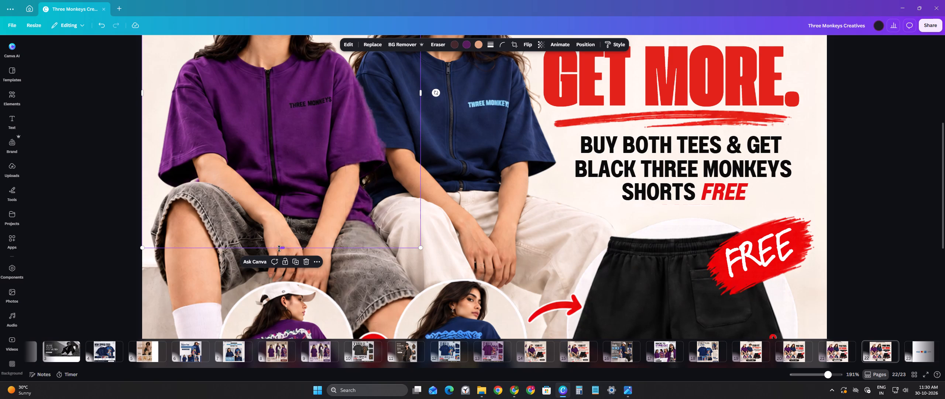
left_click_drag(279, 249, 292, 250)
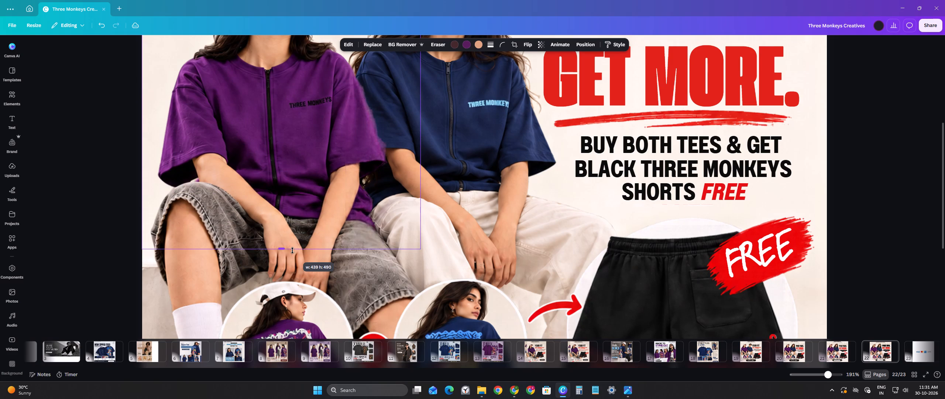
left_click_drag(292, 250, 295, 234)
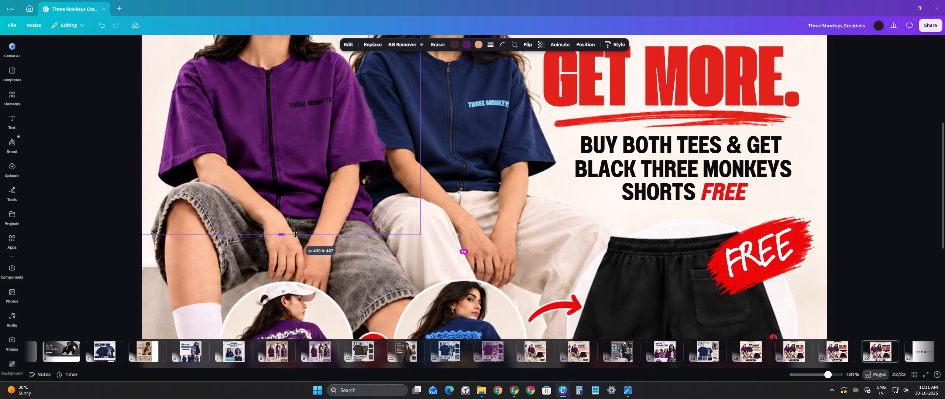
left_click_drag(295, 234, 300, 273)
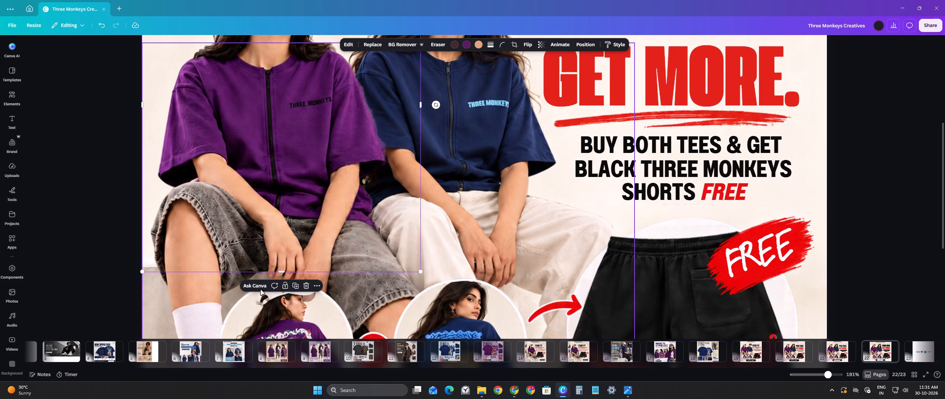
Crop the purple-tee model image from the bottom up to mid-neck so the tee comes from the image beneath.
left_click_drag(283, 272, 309, 37)
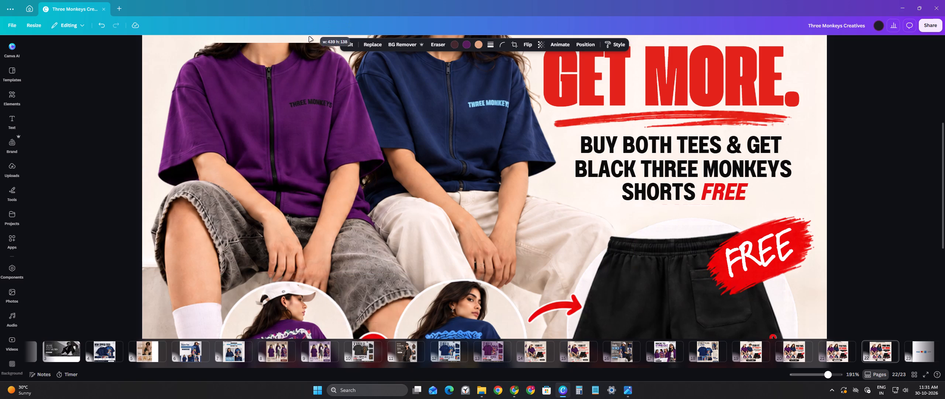
left_click_drag(309, 37, 336, 168)
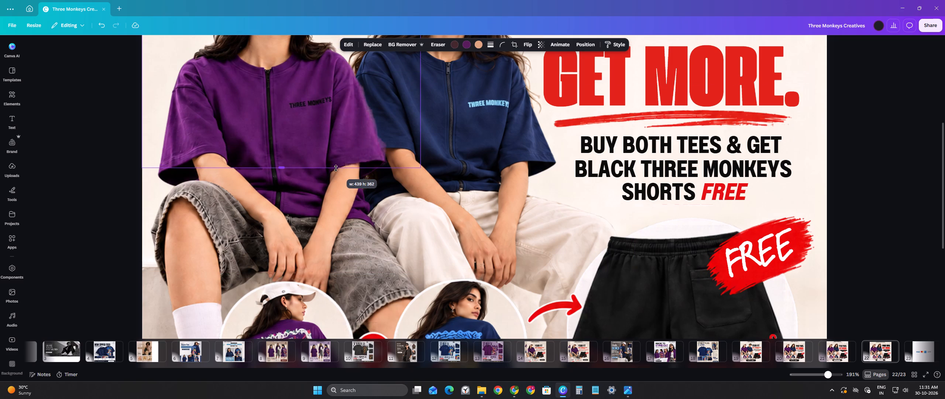
left_click_drag(336, 168, 341, 31)
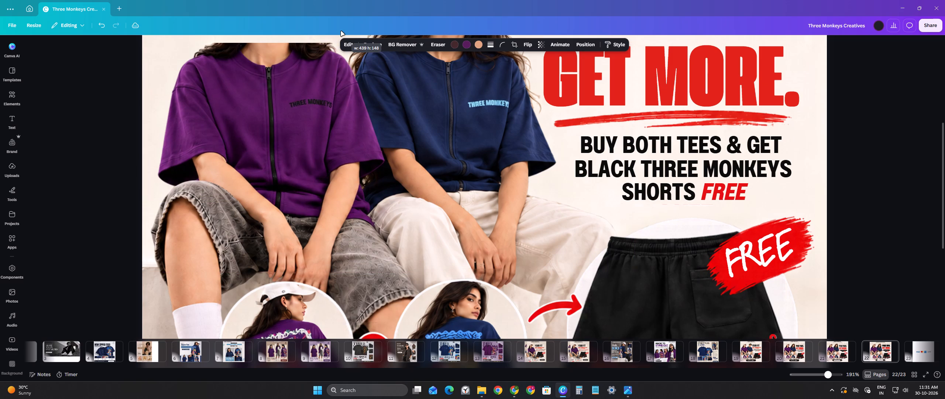
left_click_drag(341, 31, 366, 11)
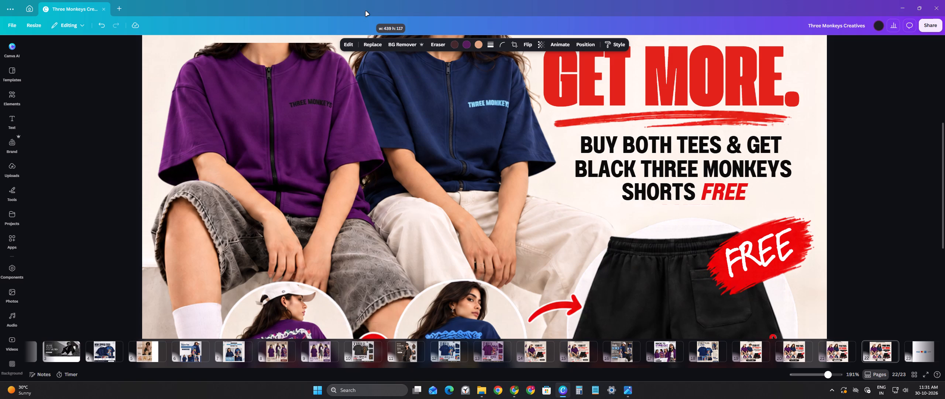
left_click_drag(366, 11, 391, 99)
scroll(301, 206, "up", 1)
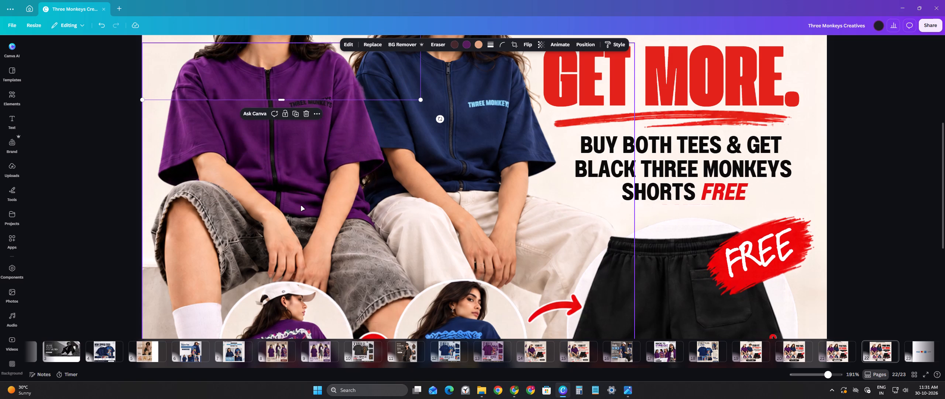
scroll(301, 206, "up", 1)
left_click(301, 176)
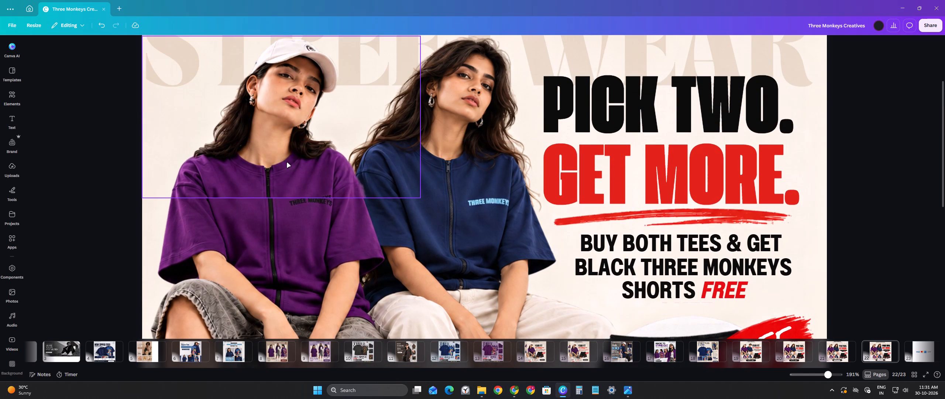
left_click(292, 126)
left_click_drag(282, 199, 296, 135)
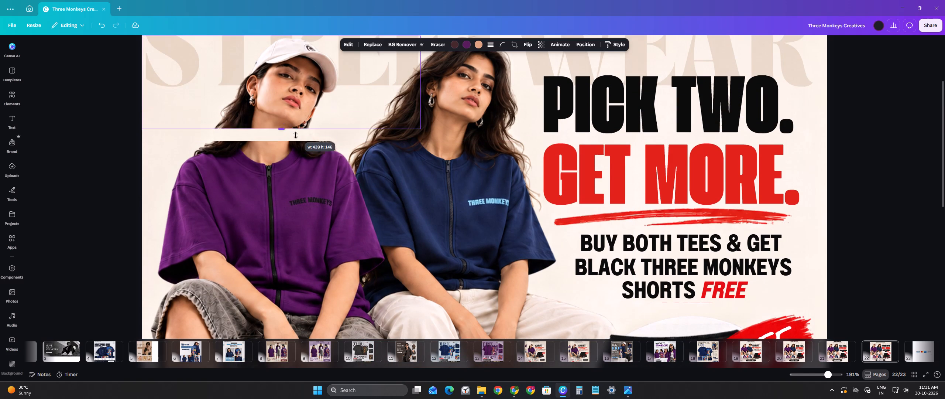
left_click_drag(296, 135, 297, 143)
left_click(120, 164)
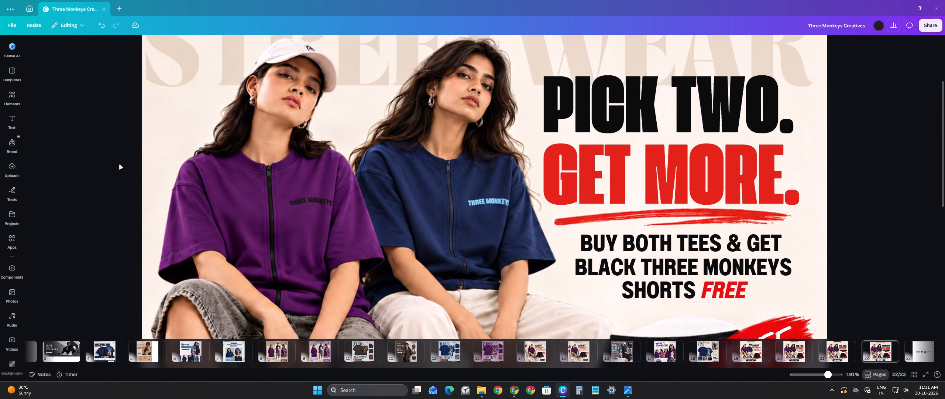
Extend the cropped head image downward to the purple tee's neckline, covering the join across the neck and hair.
left_click(278, 93)
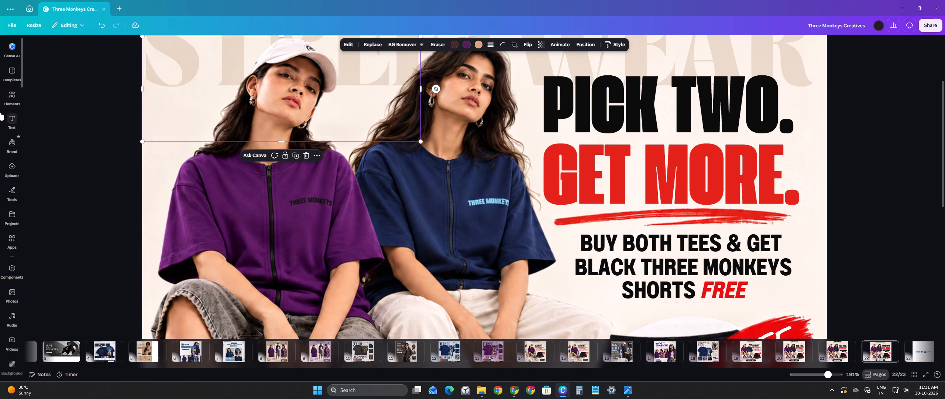
key("Down")
key("Up")
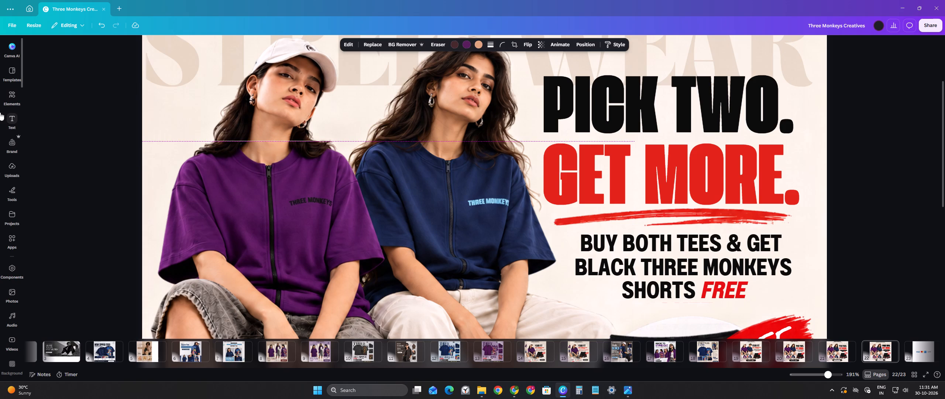
left_click_drag(279, 142, 280, 129)
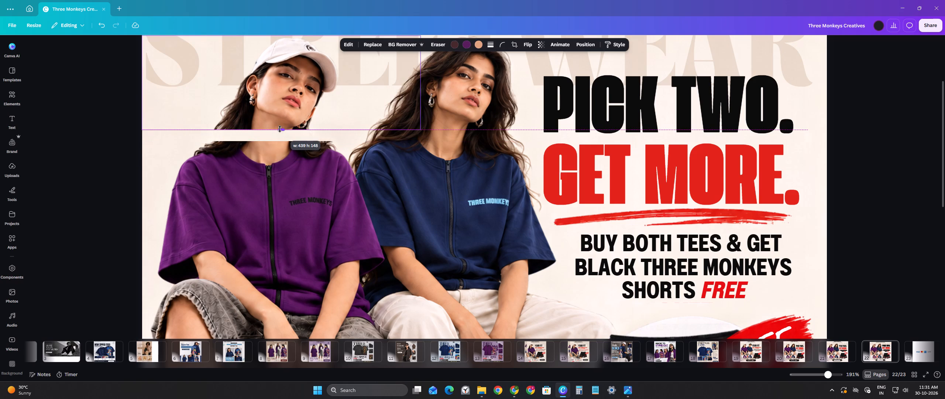
left_click_drag(280, 129, 281, 153)
left_click(87, 176)
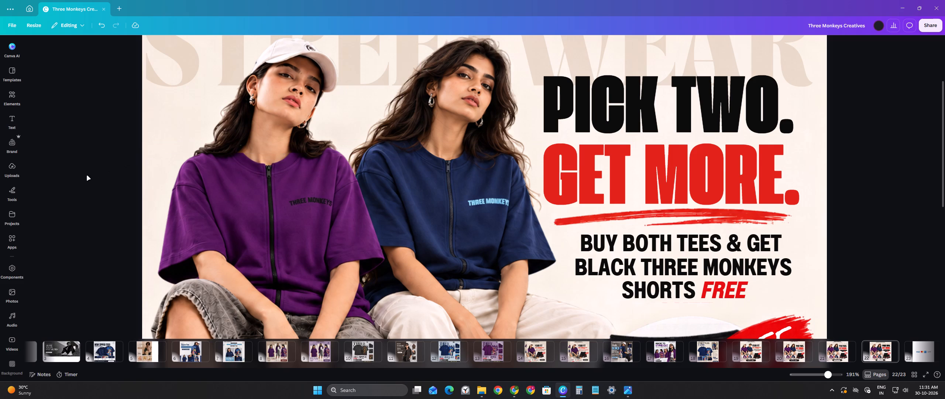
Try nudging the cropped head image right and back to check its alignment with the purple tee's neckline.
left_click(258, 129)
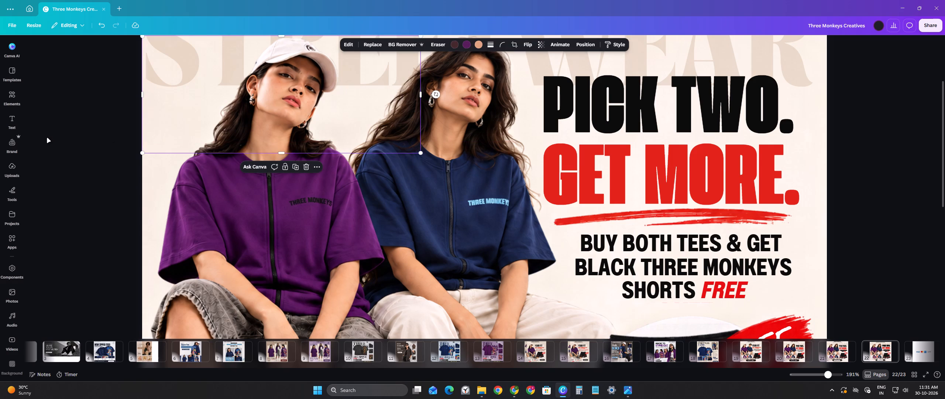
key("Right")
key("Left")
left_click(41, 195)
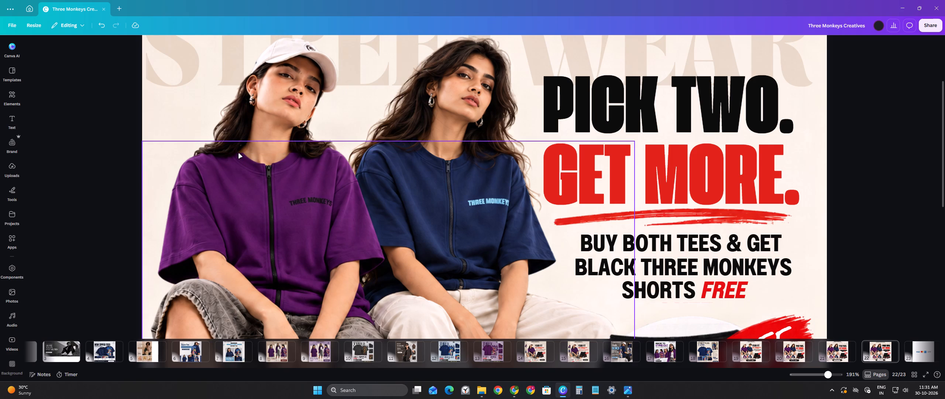
Trim the cropped head image's bottom edge upward so it ends across the neck, just above the purple tee's neckline.
left_click(258, 126)
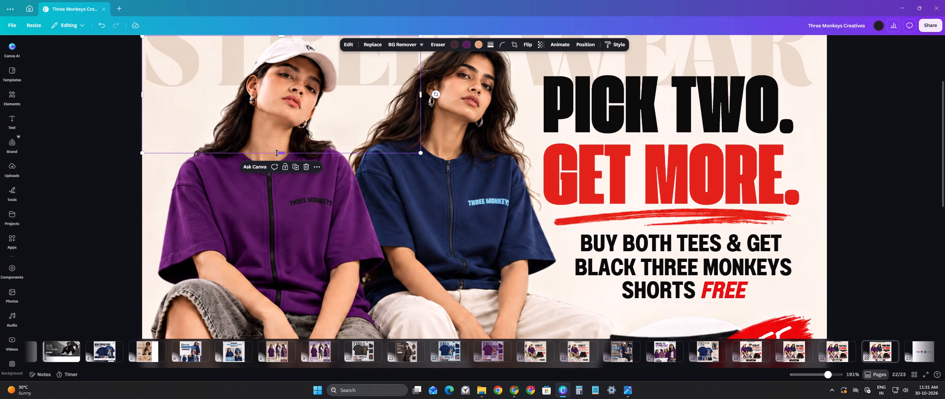
left_click_drag(277, 153, 277, 148)
left_click(88, 126)
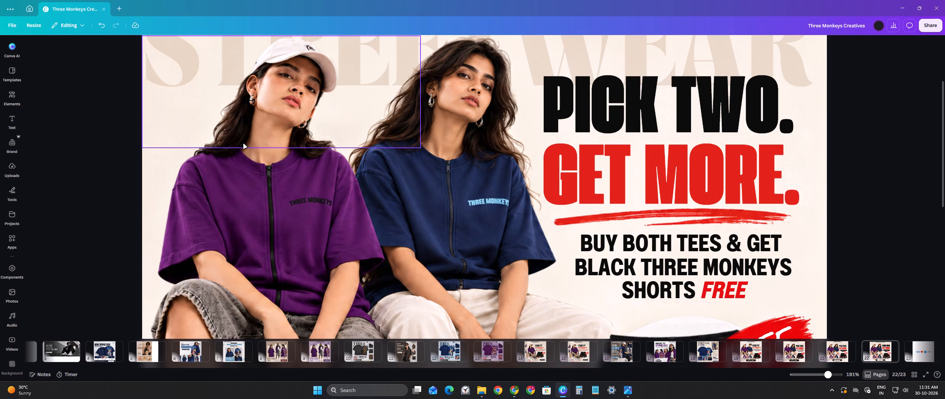
left_click(261, 130)
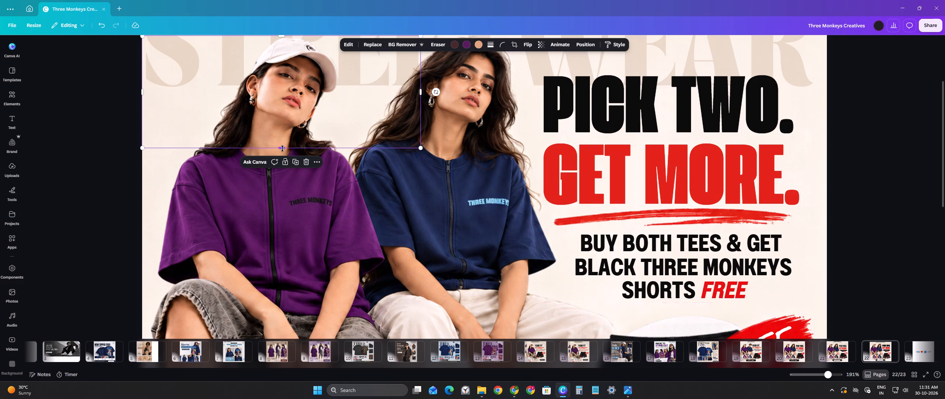
left_click_drag(282, 149, 279, 141)
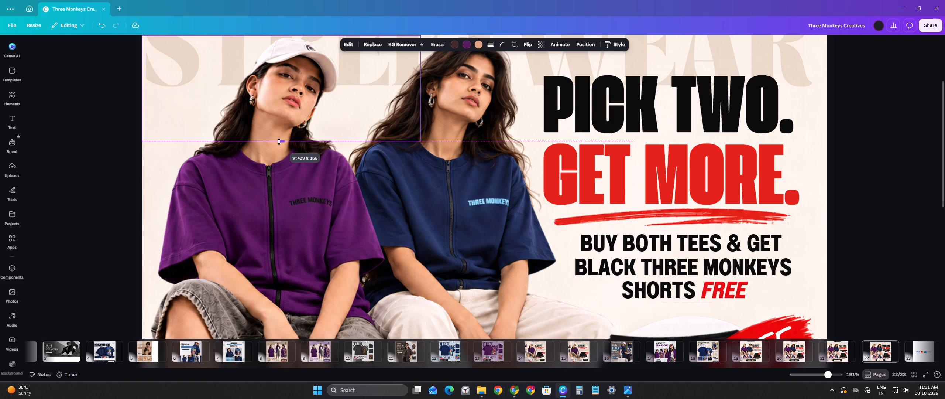
left_click_drag(279, 141, 279, 144)
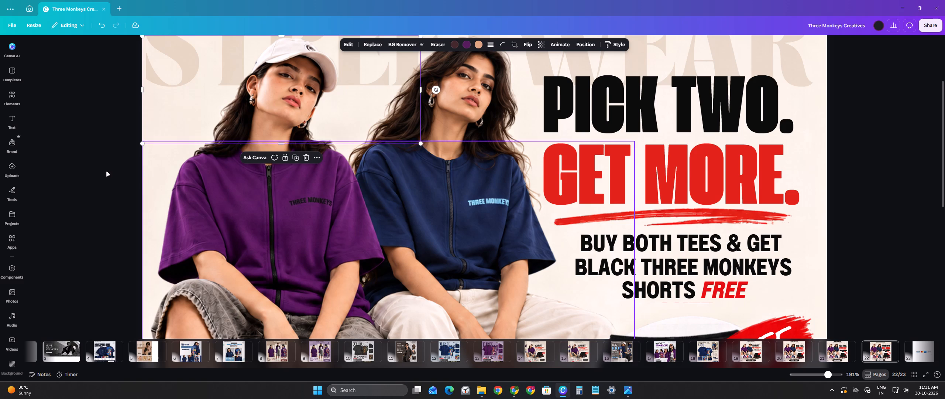
left_click(107, 172)
Extend the top edge of the two-tee image upward across the neck and hair so it overlaps the cropped head image.
left_click(236, 165)
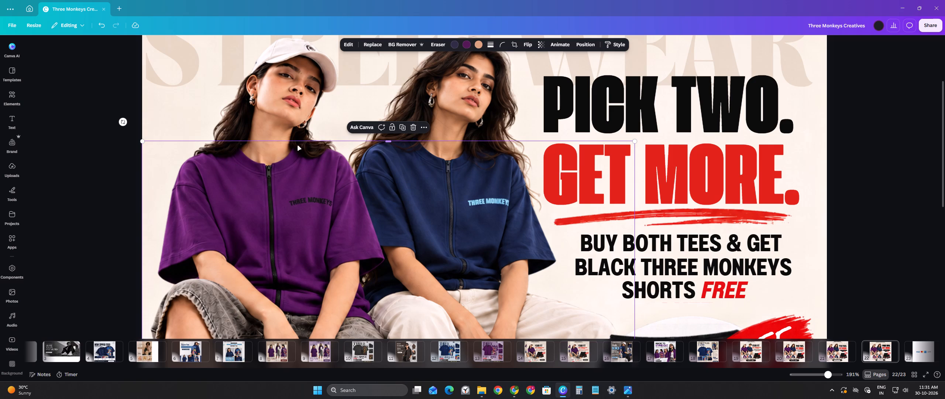
left_click_drag(387, 141, 387, 137)
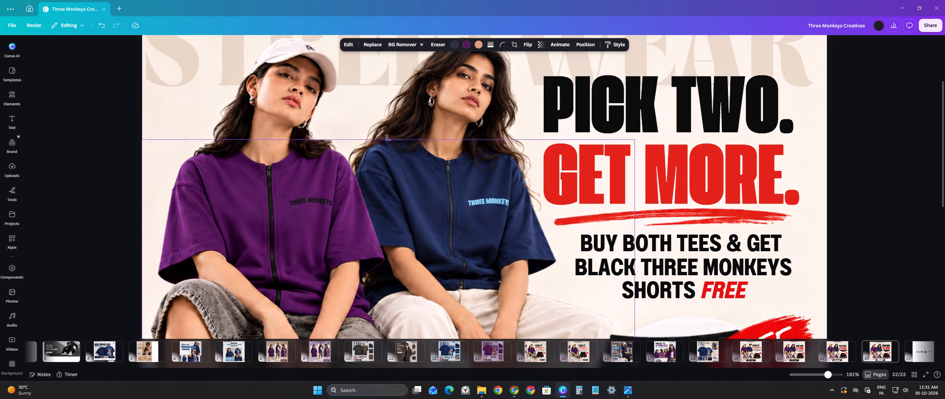
left_click_drag(387, 137, 386, 130)
left_click(85, 151)
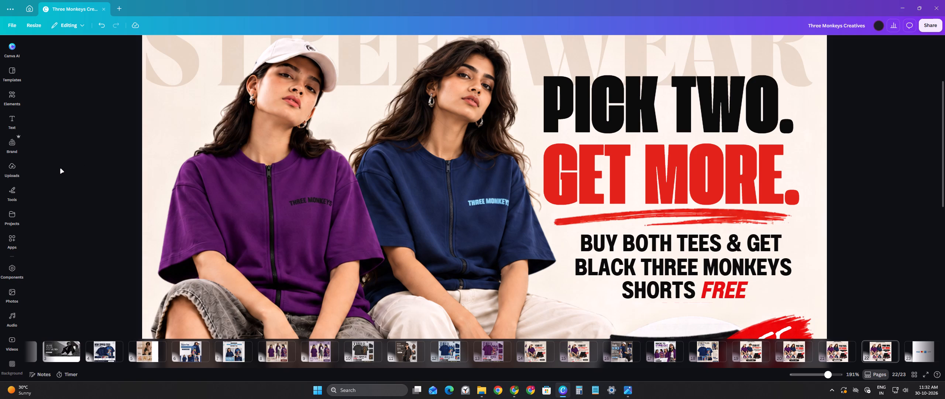
Nudge the cropped head image one increment left to align its neck and hair with the purple-tee body.
left_click(240, 109)
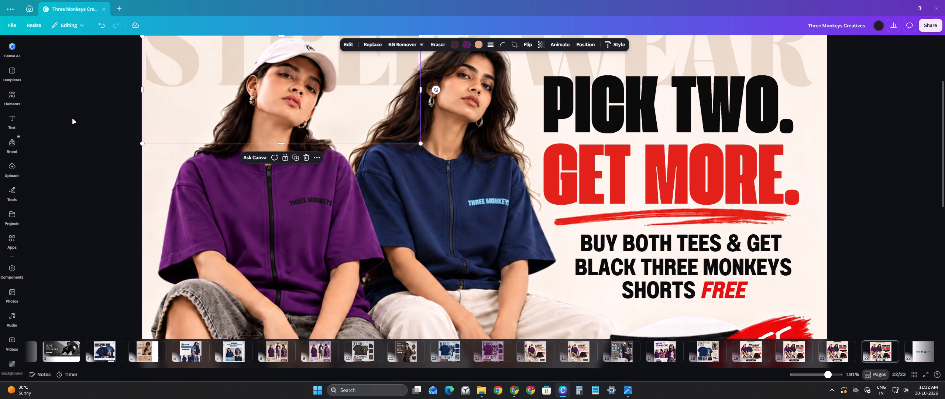
key("Left")
left_click(84, 201)
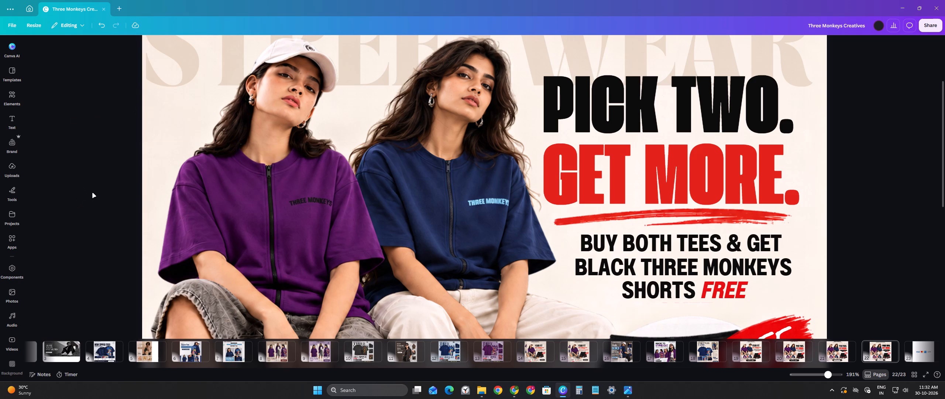
Check the blended models and the rest of the ad down to the offer note for visible joins or errors.
scroll(102, 188, "down", 4)
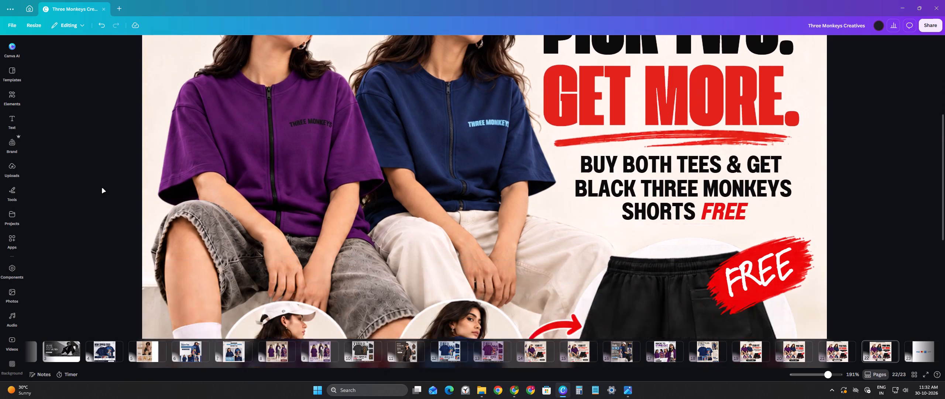
scroll(102, 188, "up", 5)
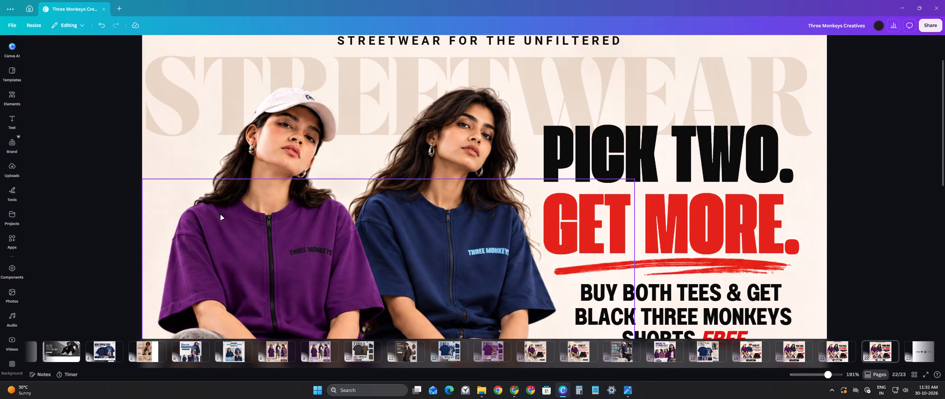
left_click(825, 377)
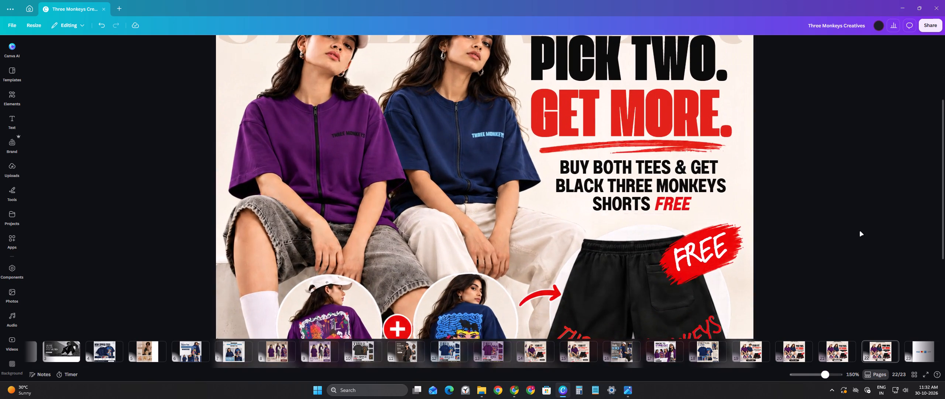
scroll(860, 231, "down", 3)
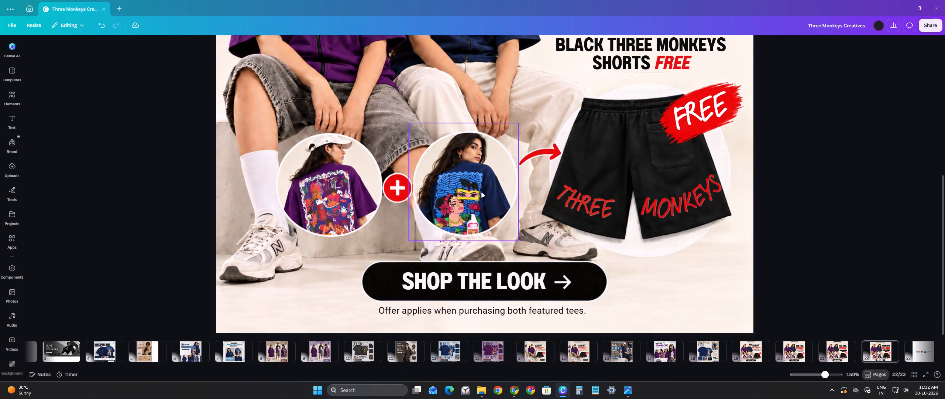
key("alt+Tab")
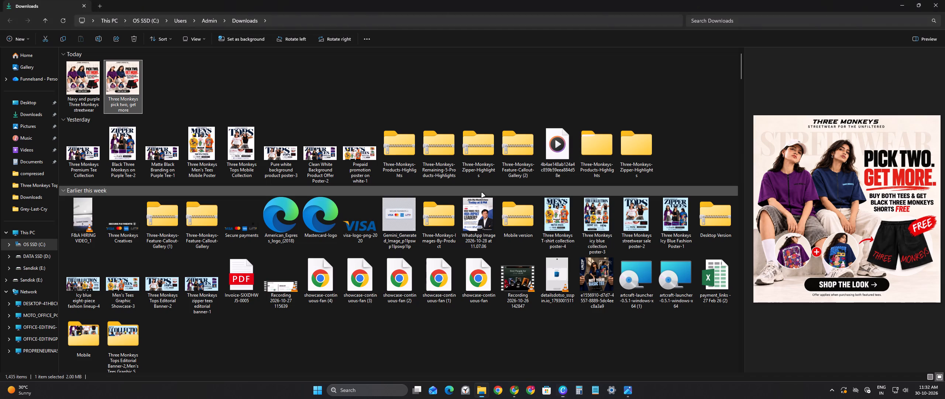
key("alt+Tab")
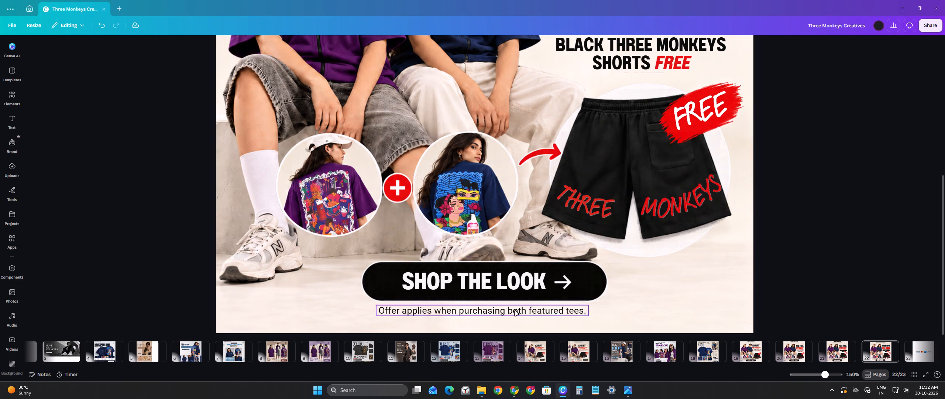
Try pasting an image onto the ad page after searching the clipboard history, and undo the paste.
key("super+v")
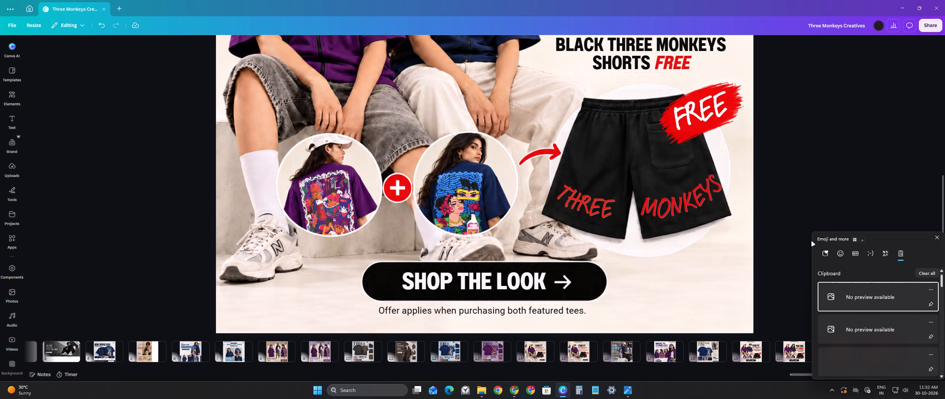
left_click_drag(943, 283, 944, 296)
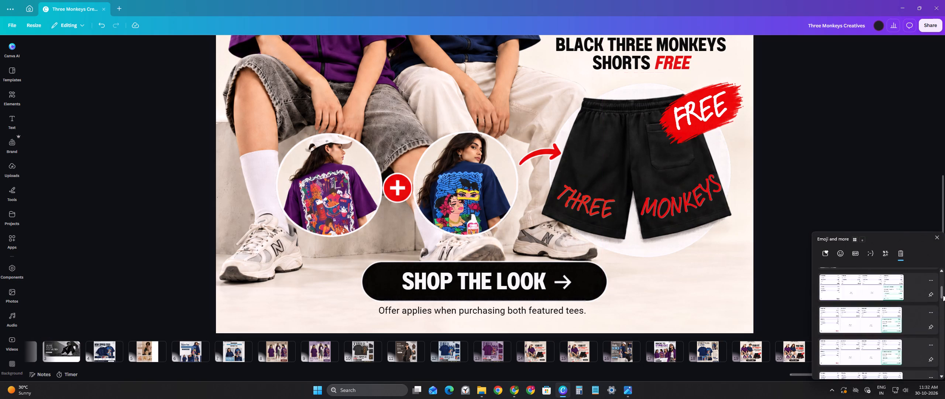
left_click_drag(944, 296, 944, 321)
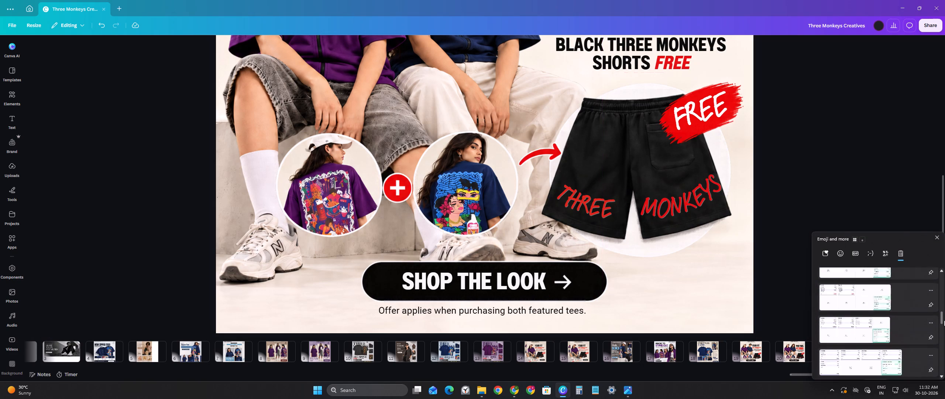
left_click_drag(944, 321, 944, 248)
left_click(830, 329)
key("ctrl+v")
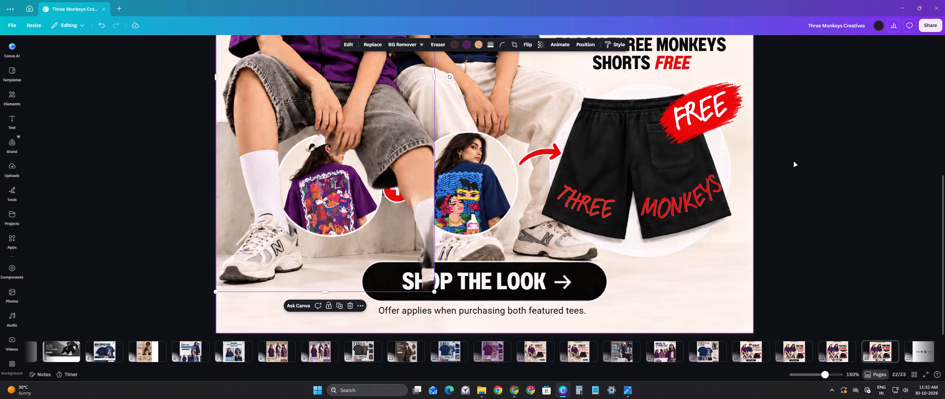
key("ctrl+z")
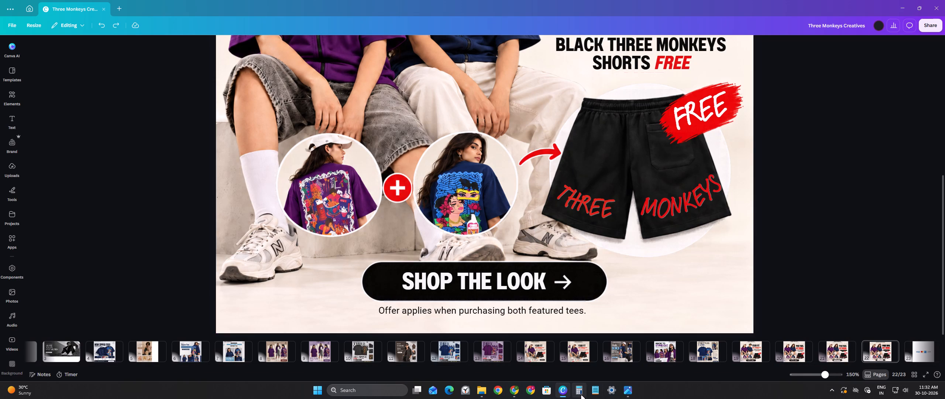
Switch to the open Chrome browser windows.
left_click(514, 398)
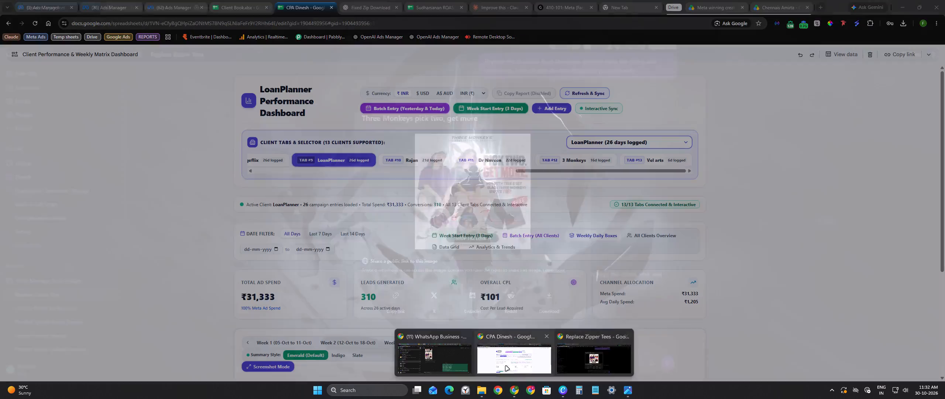
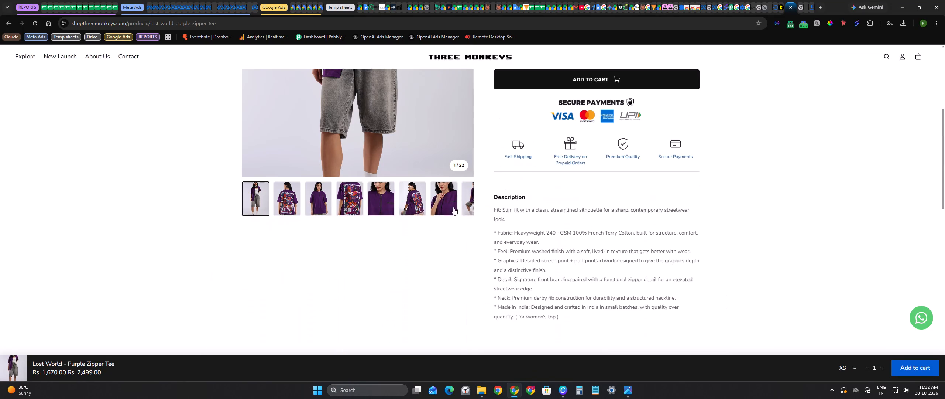
Examine the back-print photos of the Lost World purple zipper tee on the Three Monkeys product page and compare them with the Canva ad.
left_click(354, 209)
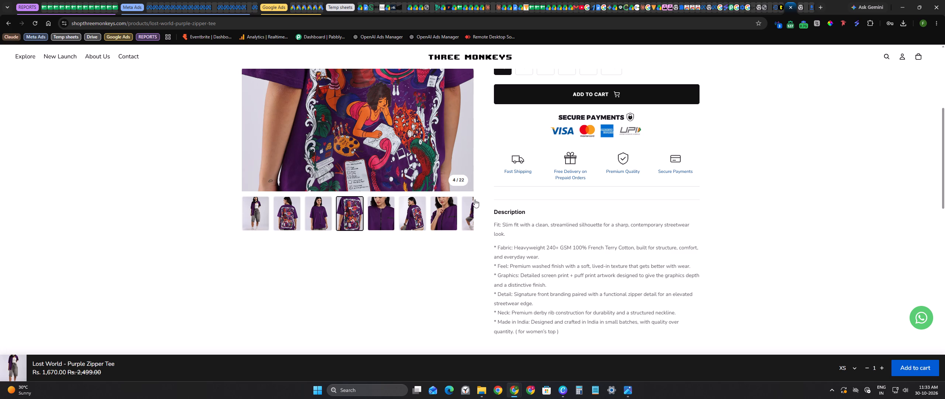
scroll(355, 216, "up", 1)
left_click(276, 262)
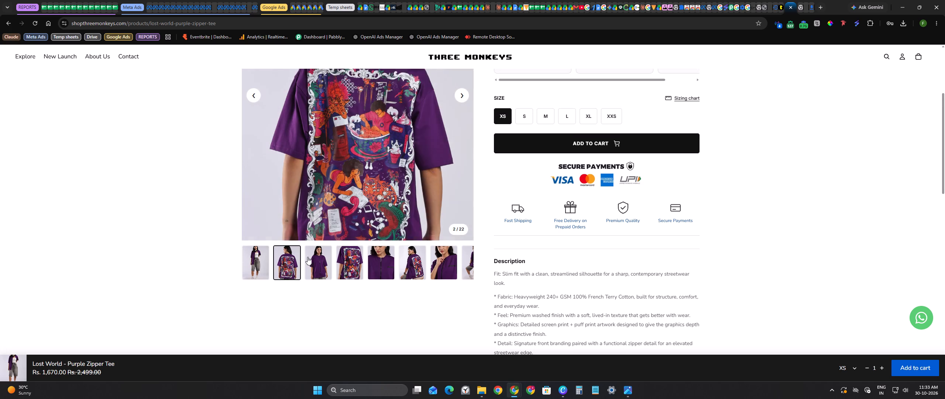
scroll(180, 215, "up", 1)
key("alt+Tab")
key("alt+Tab")
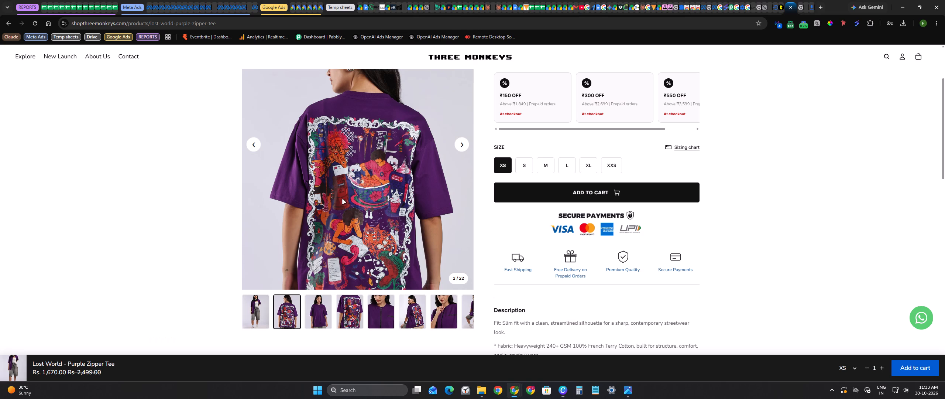
Compare the ad's purple-tee circle inset with the back-view photo on the Lost World - Purple Zipper Tee product page.
key("alt+Tab")
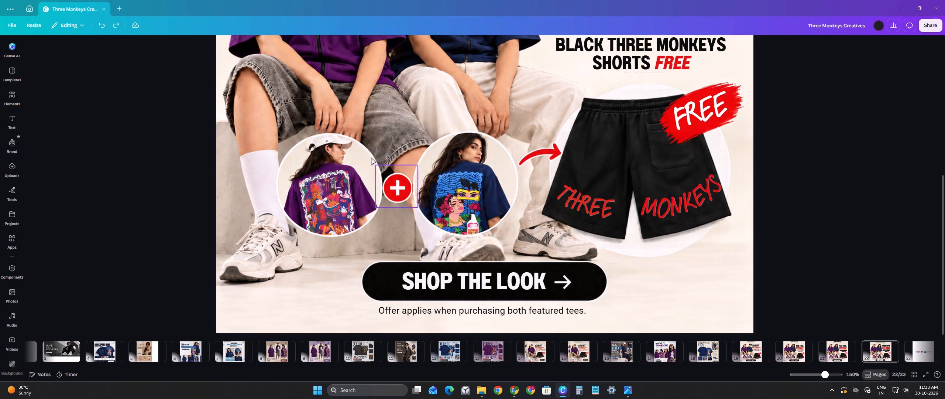
key("alt+Tab")
scroll(347, 231, "up", 1)
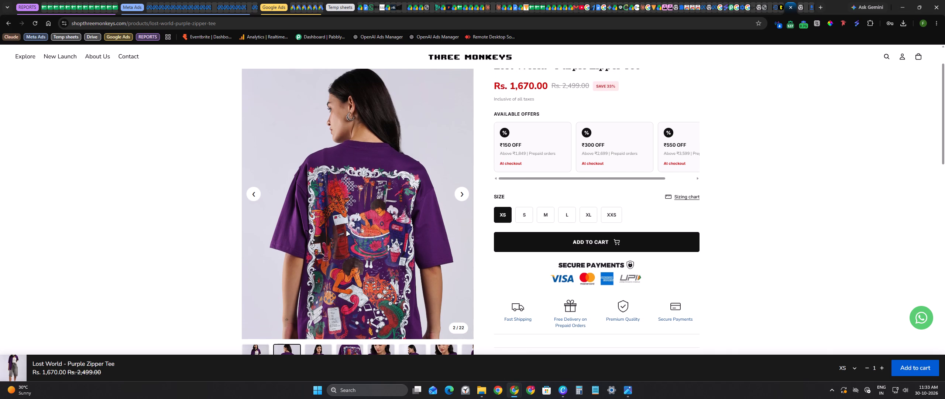
key("alt+Tab")
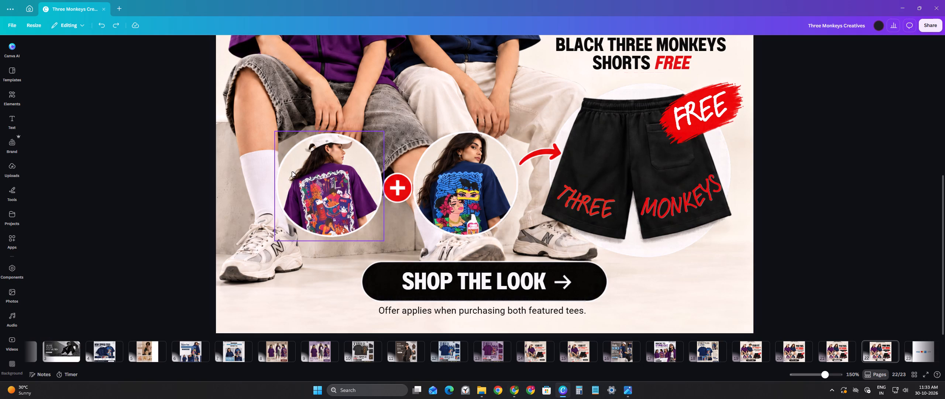
key("alt+Tab")
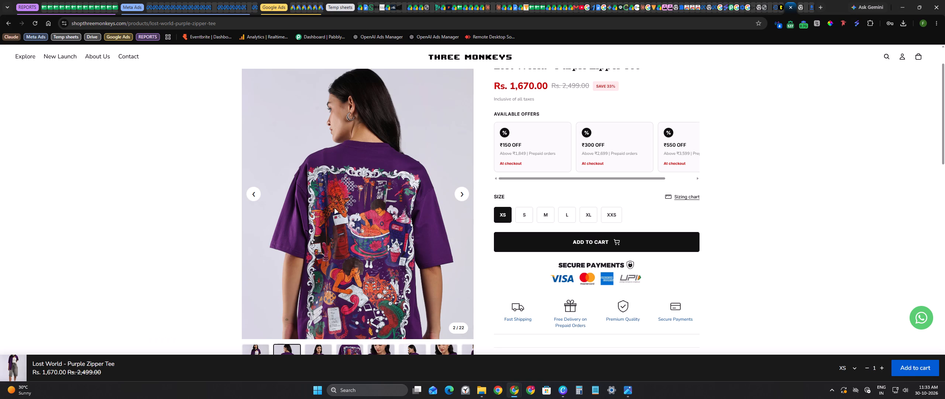
key("alt+Tab")
key("alt+Tab")
Copy the purple tee's back-view photo from the product page and paste it into the Canva ad.
left_click(343, 199)
right_click(344, 197)
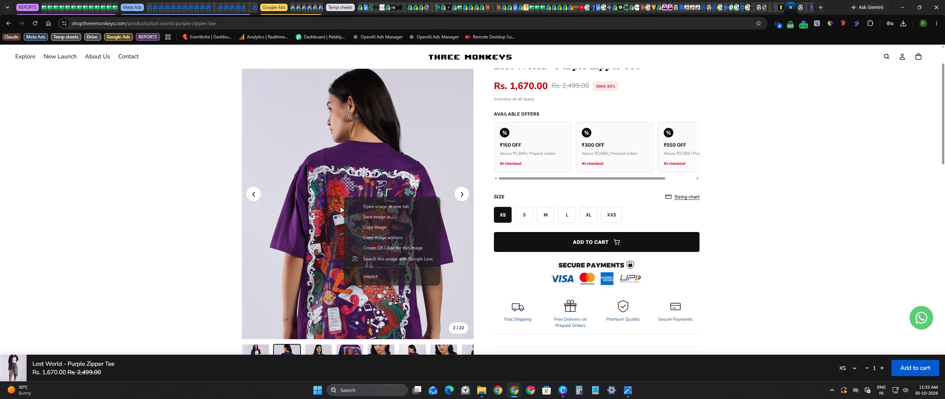
left_click(360, 222)
key("alt+Tab")
left_click_drag(352, 198, 357, 202)
key("ctrl+v")
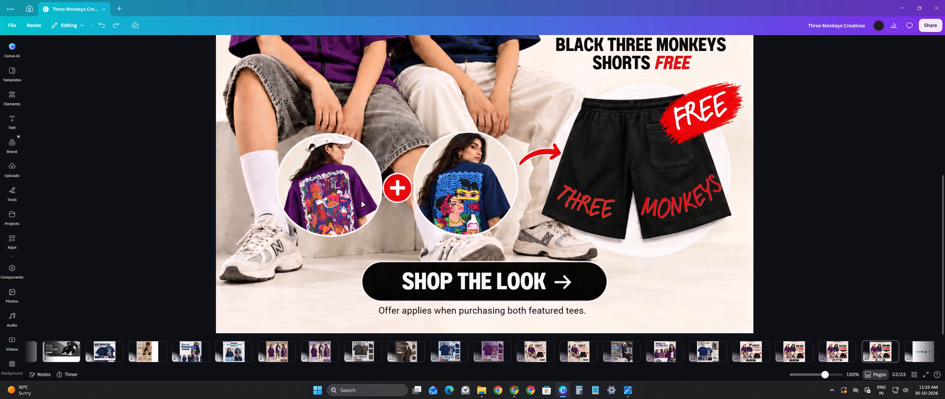
left_click_drag(509, 156, 448, 242)
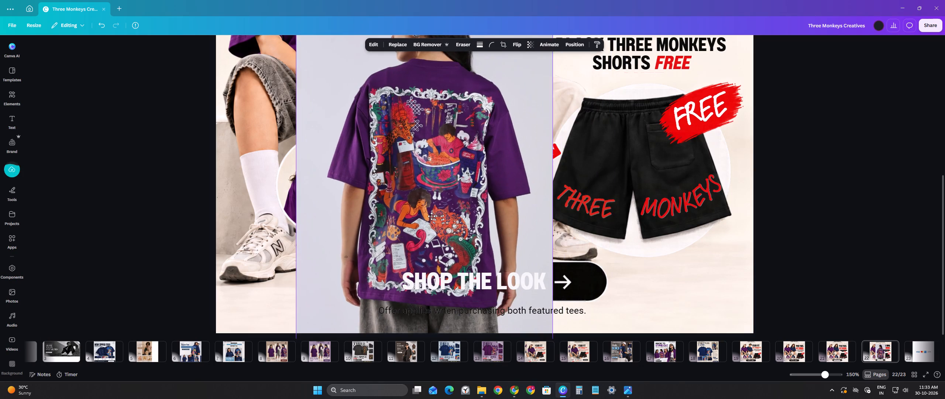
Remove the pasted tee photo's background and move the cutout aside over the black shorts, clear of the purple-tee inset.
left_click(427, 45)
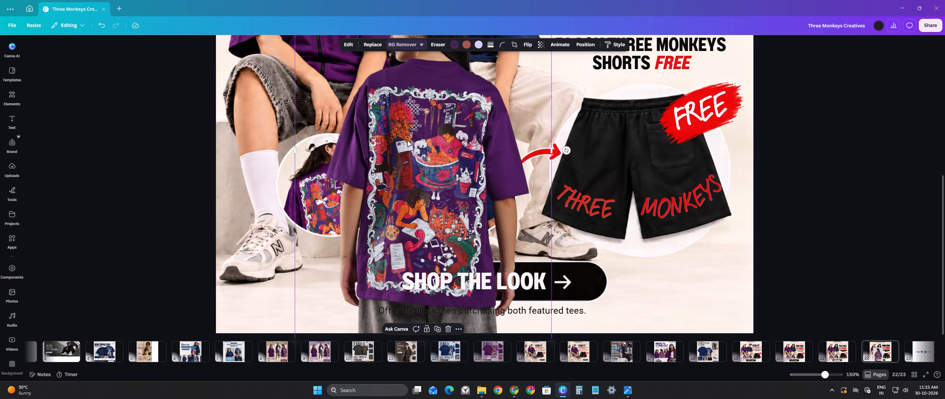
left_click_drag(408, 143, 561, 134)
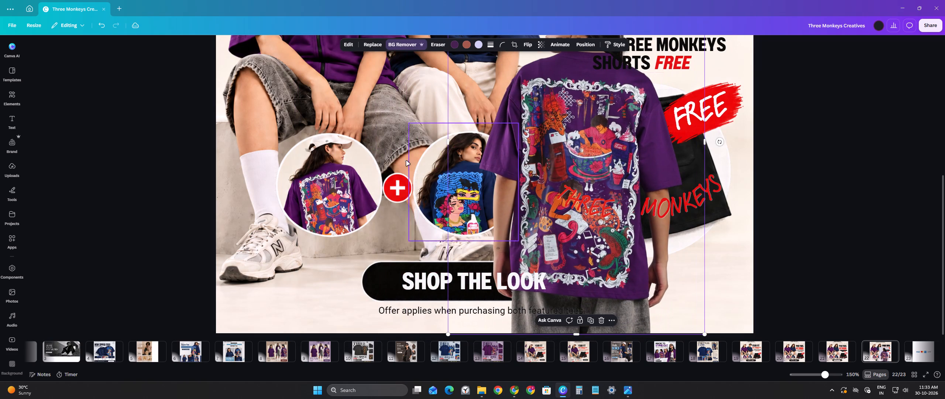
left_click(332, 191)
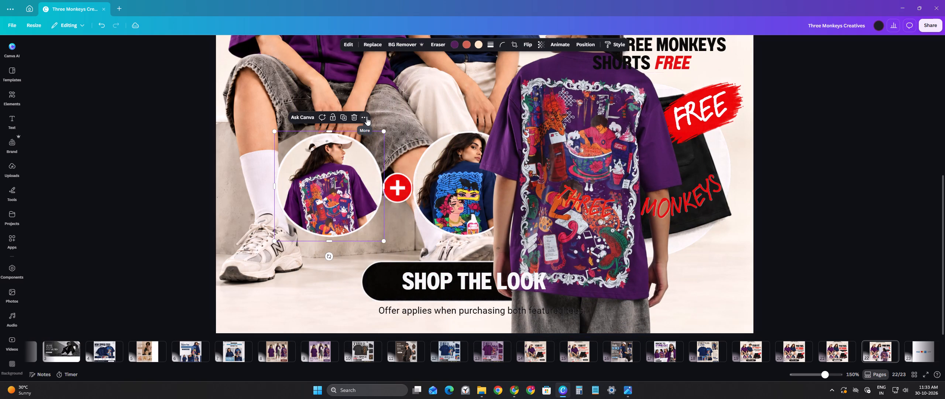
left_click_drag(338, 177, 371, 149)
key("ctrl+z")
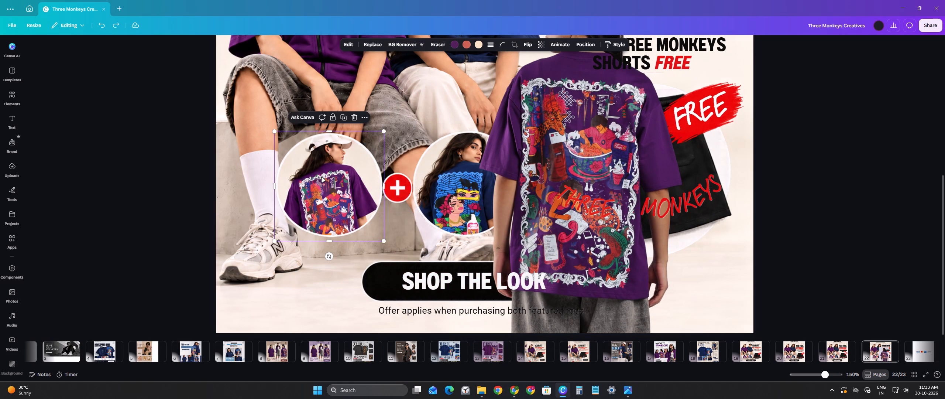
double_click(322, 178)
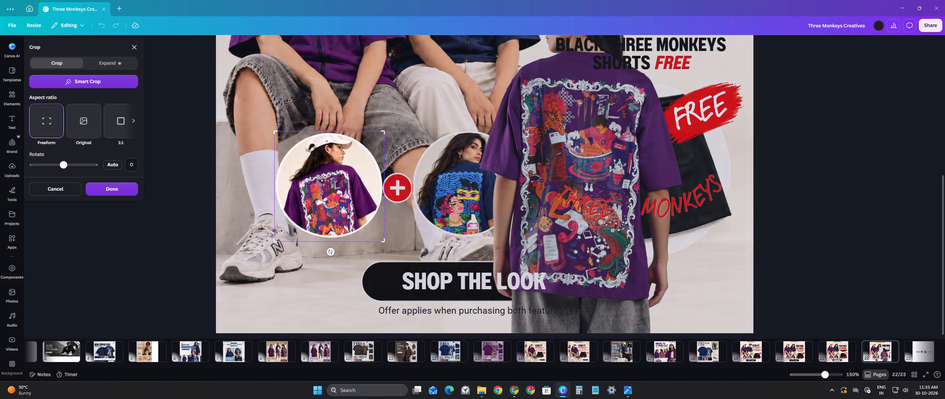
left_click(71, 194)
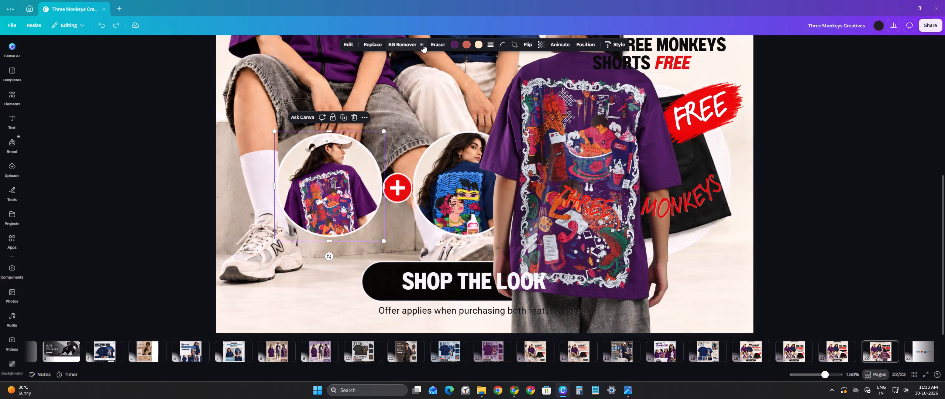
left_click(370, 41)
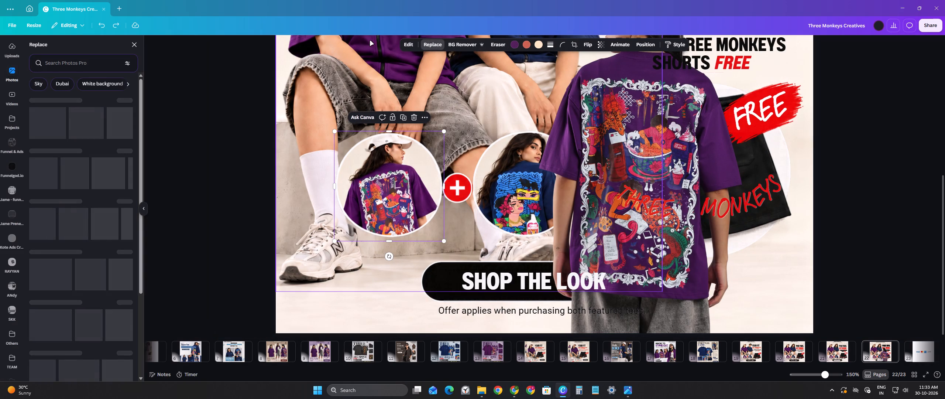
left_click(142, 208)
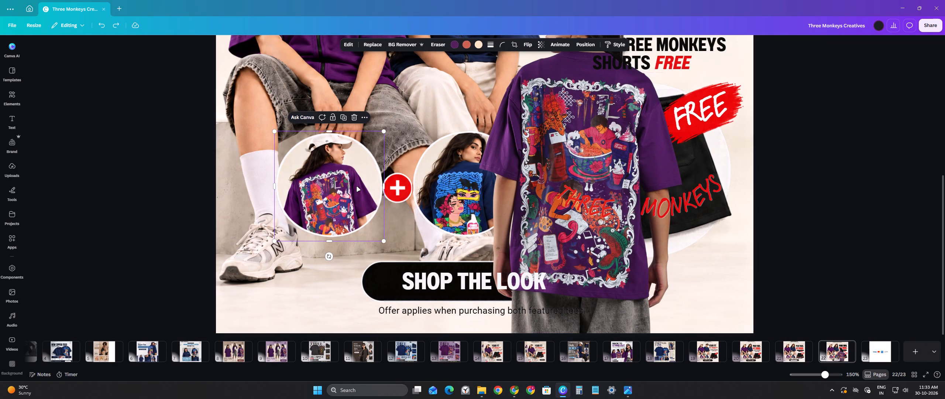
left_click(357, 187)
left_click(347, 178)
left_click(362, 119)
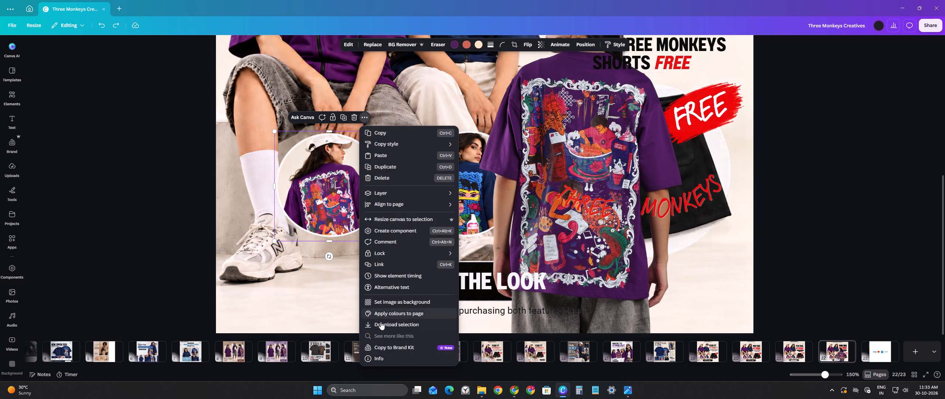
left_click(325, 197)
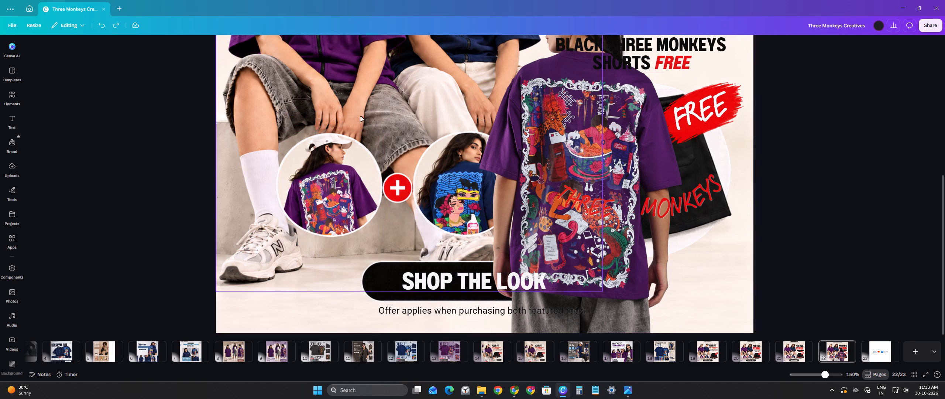
Delete the old purple-tee circle inset beside the red plus sign.
left_click(332, 167)
key("Delete")
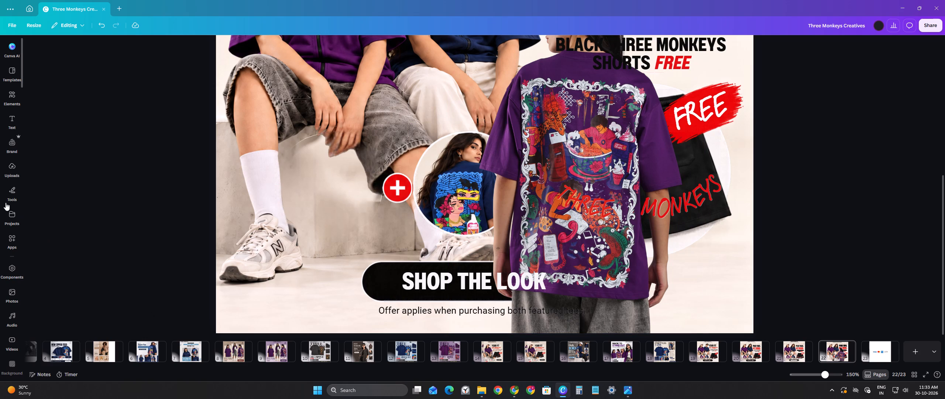
Add a circle frame and fit it in the removed inset's place beside the red plus, sized like the navy-tee circle.
left_click(12, 103)
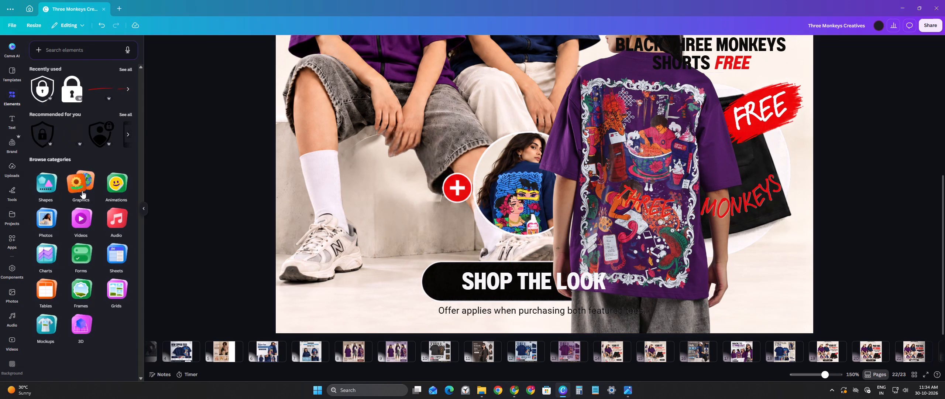
left_click(85, 290)
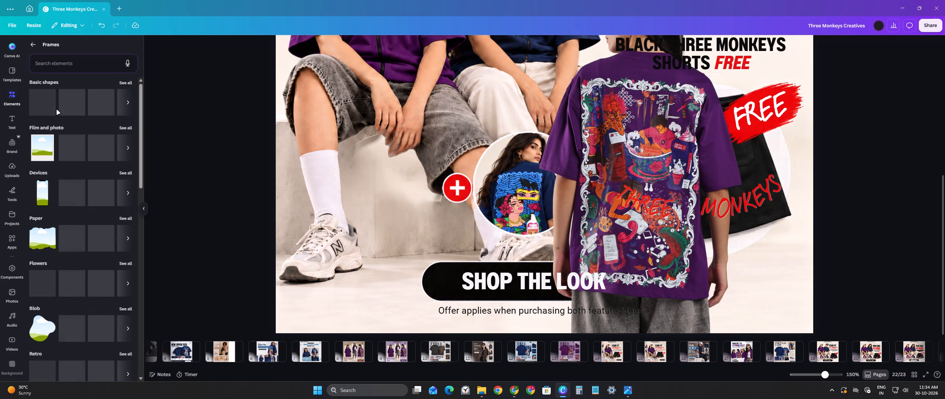
left_click(95, 112)
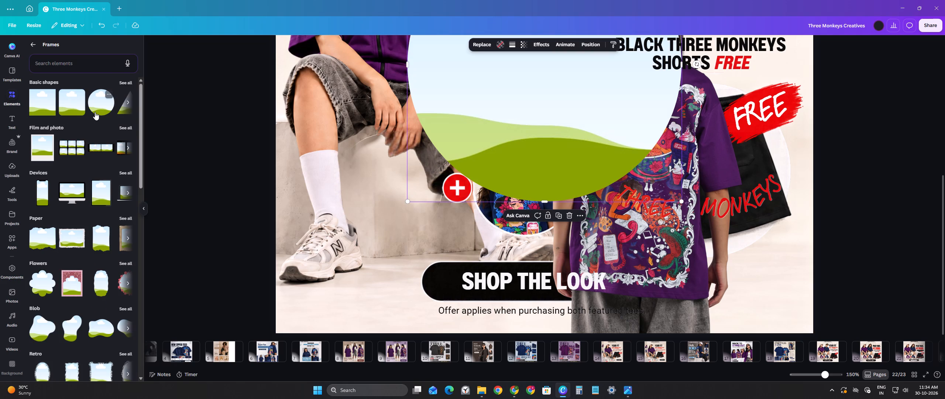
left_click_drag(493, 108, 360, 206)
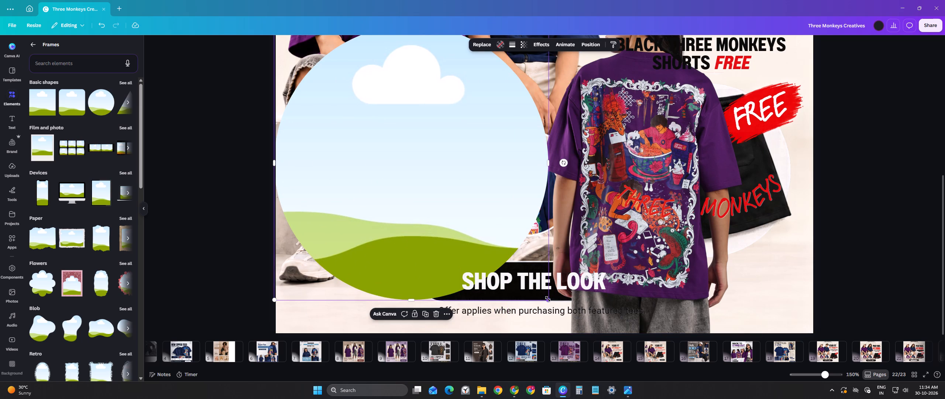
left_click_drag(548, 299, 495, 157)
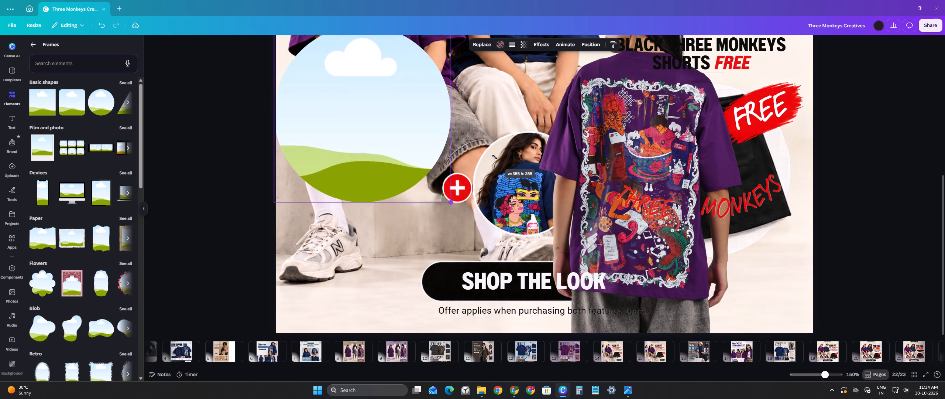
left_click_drag(495, 157, 466, 98)
left_click_drag(331, 69, 376, 163)
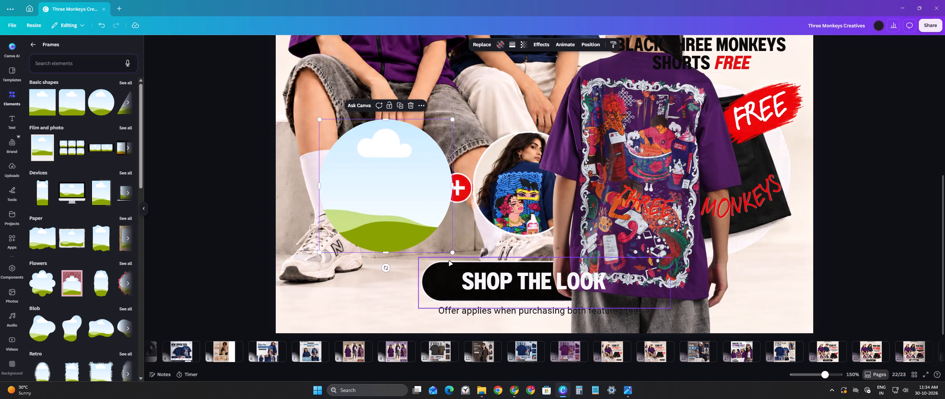
left_click_drag(452, 252, 424, 222)
left_click_drag(359, 172, 383, 183)
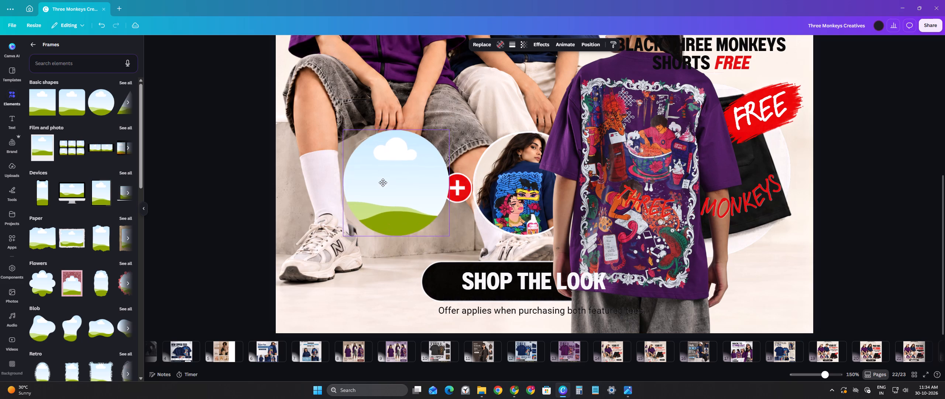
left_click_drag(383, 183, 370, 184)
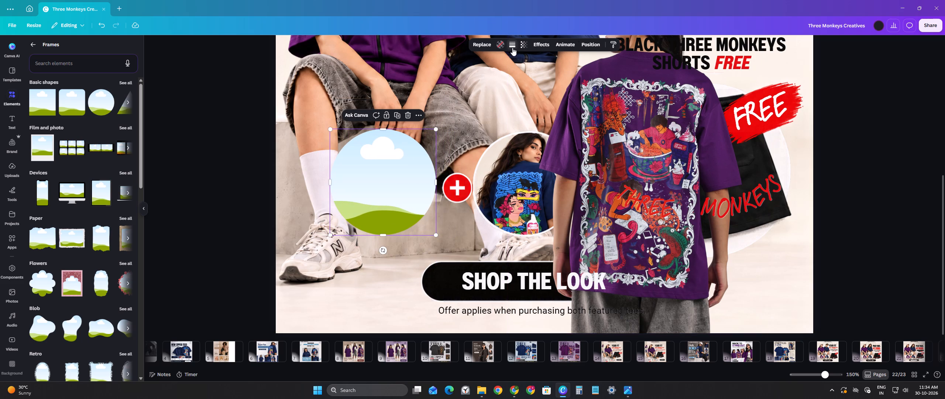
Give the circle frame a solid white border with a stroke weight of 4.
left_click(513, 41)
left_click(497, 66)
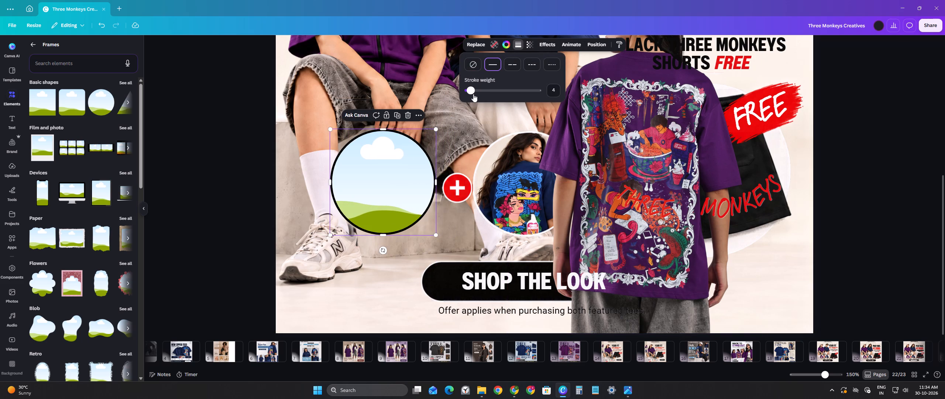
left_click(508, 45)
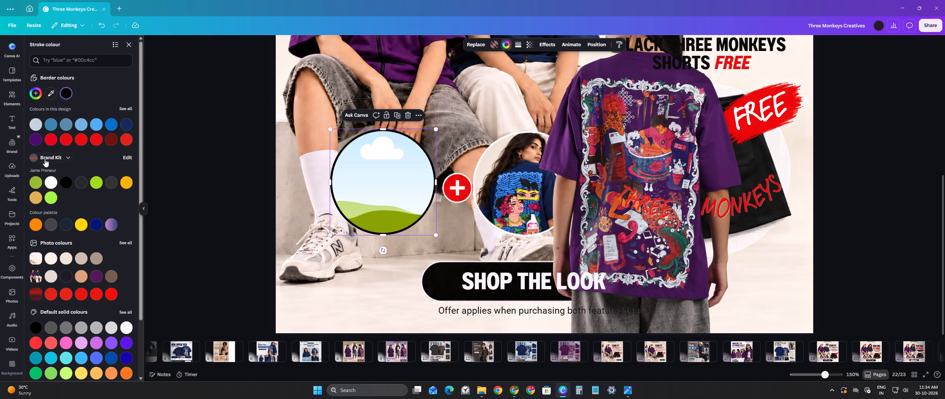
left_click(47, 179)
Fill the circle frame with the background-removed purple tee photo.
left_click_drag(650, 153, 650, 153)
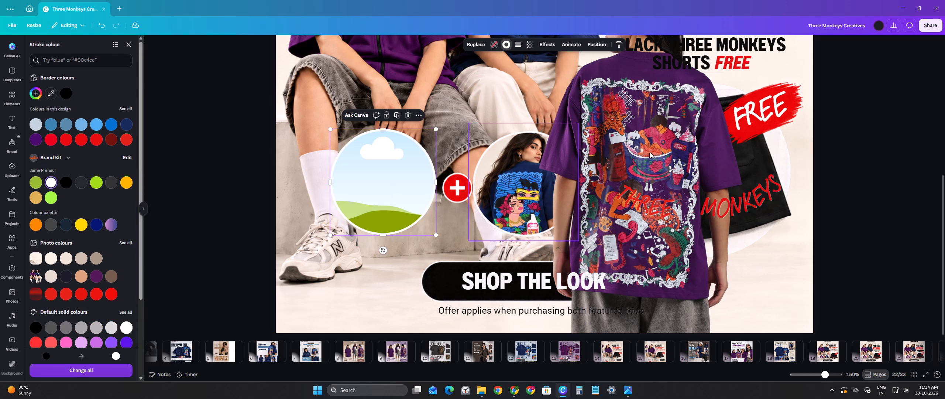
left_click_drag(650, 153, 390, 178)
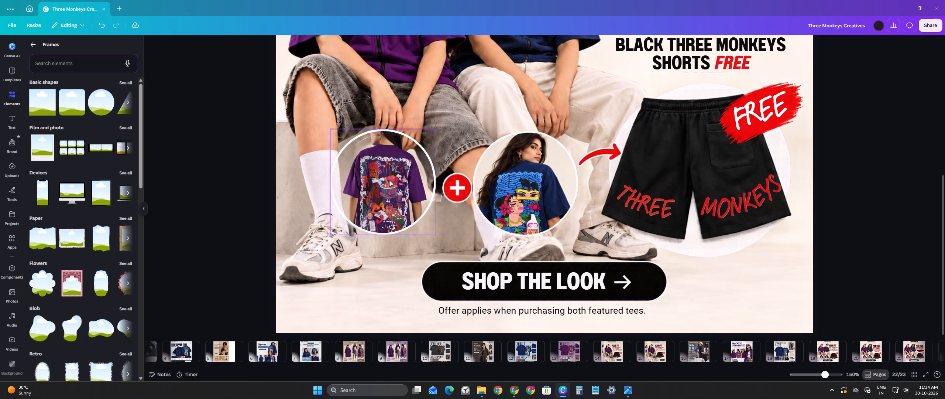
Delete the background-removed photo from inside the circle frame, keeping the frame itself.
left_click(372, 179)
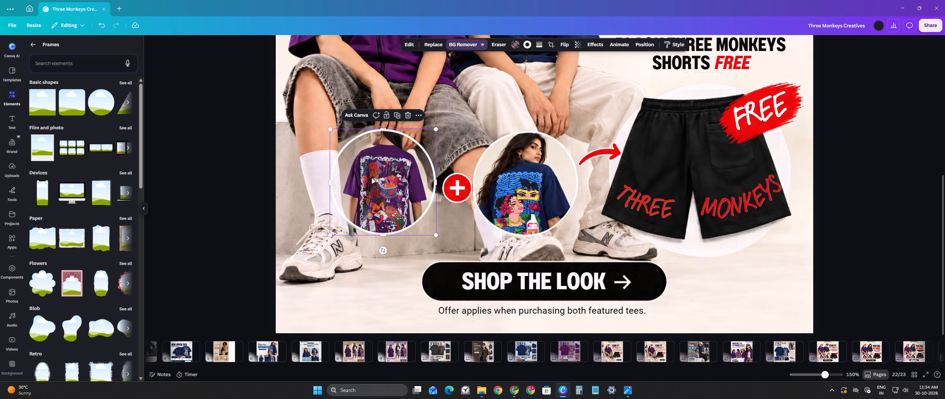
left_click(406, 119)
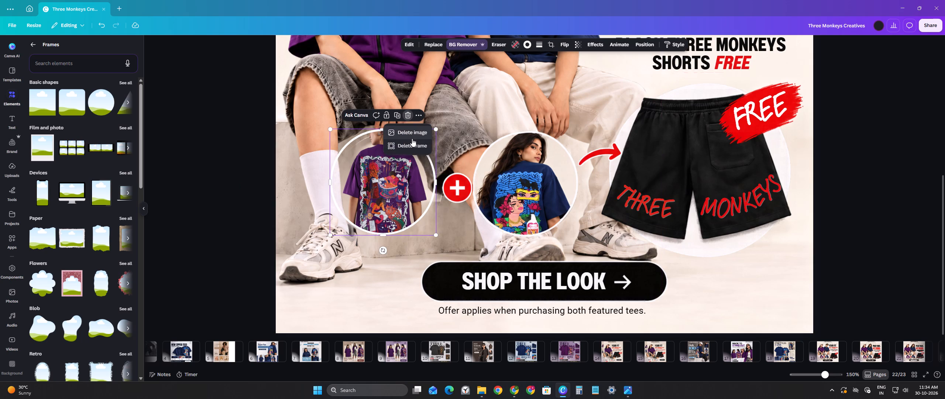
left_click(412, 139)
Paste the original purple tee photo with its background and place it inside the empty circle frame.
left_click_drag(760, 274, 783, 273)
key("ctrl+v")
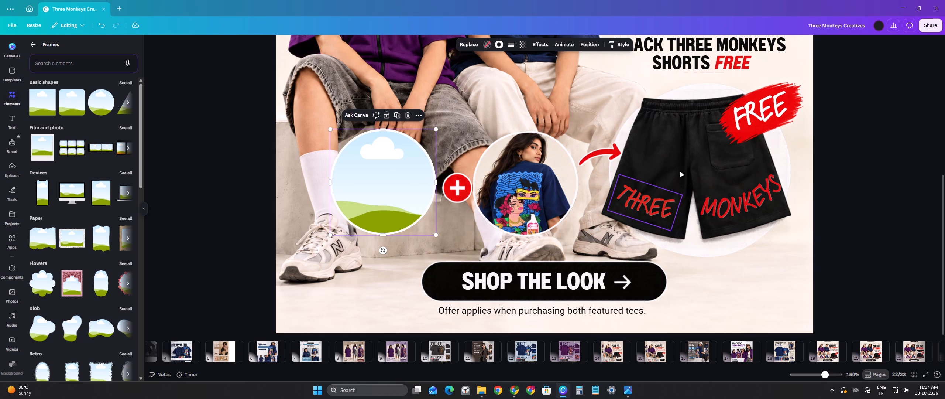
left_click_drag(539, 95, 380, 187)
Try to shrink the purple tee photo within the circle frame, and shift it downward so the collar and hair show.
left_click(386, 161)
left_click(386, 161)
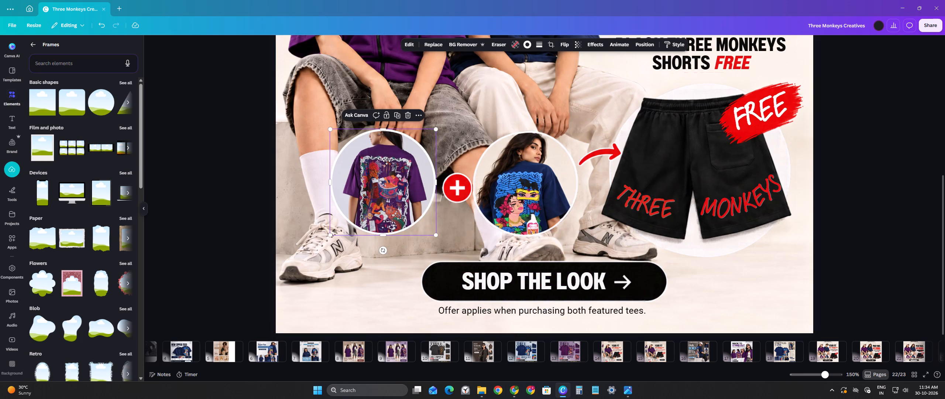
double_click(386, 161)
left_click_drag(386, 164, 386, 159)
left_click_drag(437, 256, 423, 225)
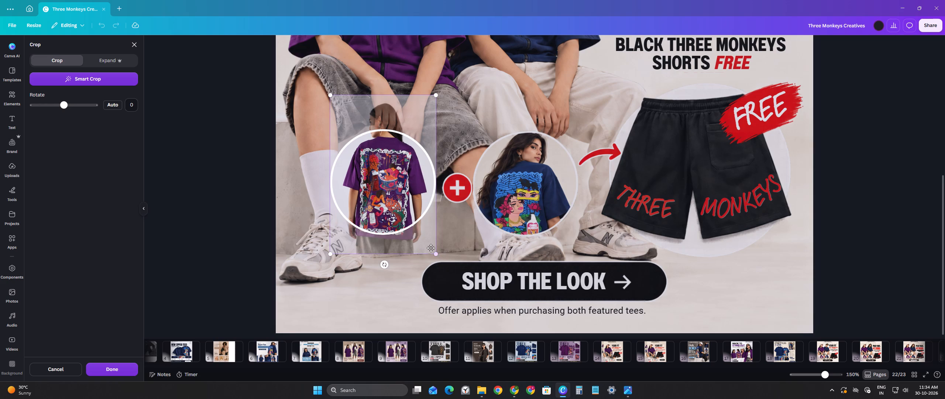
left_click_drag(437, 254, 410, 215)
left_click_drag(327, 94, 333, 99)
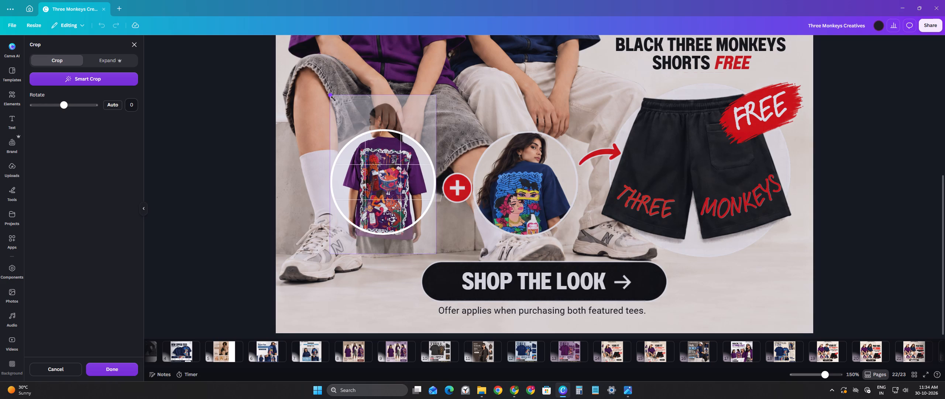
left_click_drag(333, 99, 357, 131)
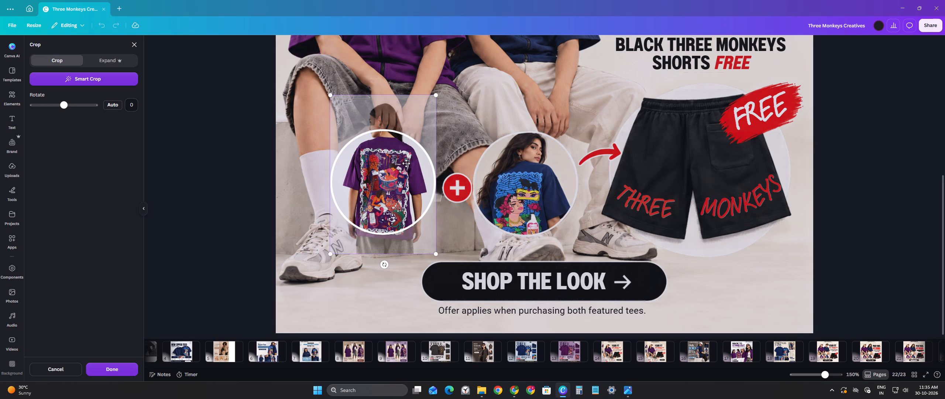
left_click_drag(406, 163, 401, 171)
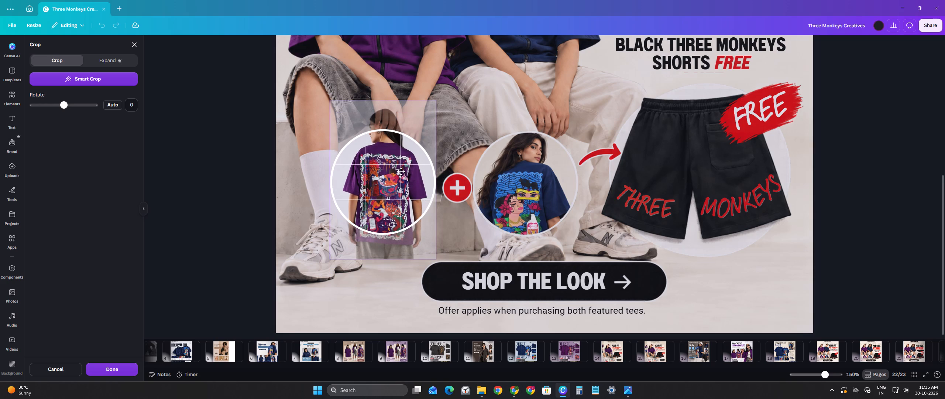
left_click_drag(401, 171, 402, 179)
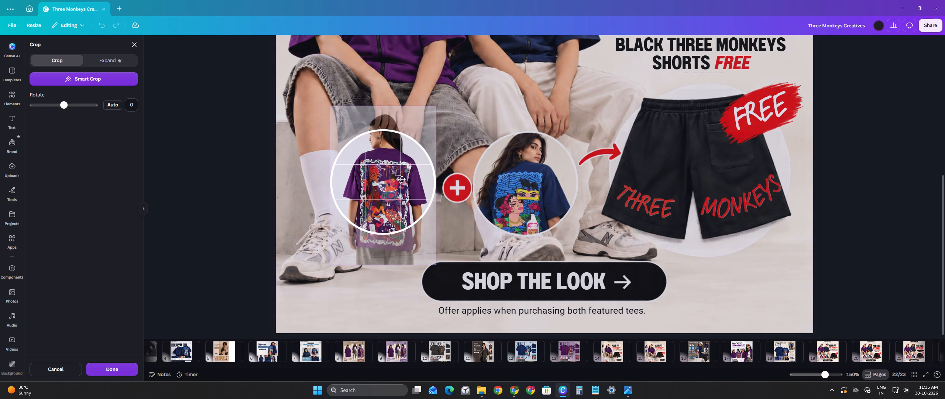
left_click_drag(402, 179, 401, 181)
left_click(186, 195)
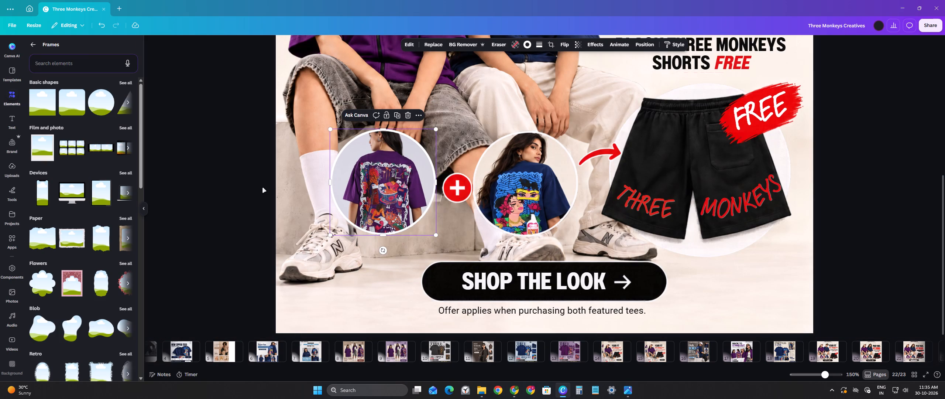
Switch to Chrome and examine the purple zipper tee's product gallery for an alternative back-view photo.
key("alt+Tab")
scroll(372, 275, "down", 4)
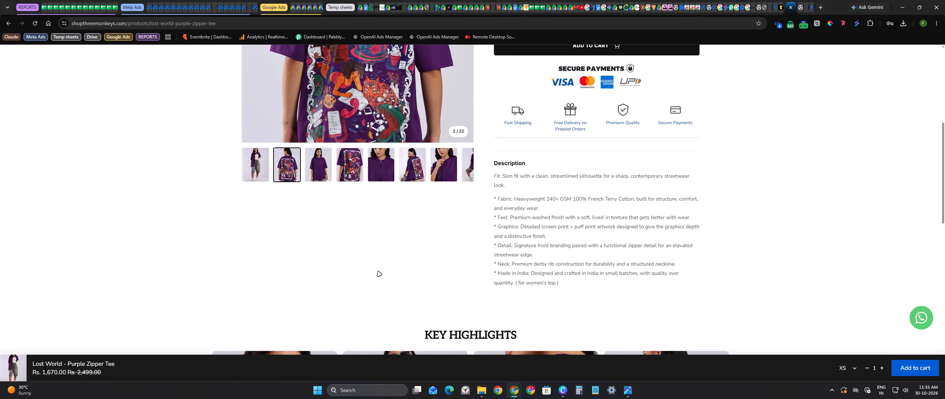
scroll(378, 272, "up", 5)
scroll(439, 316, "down", 4)
left_click(344, 228)
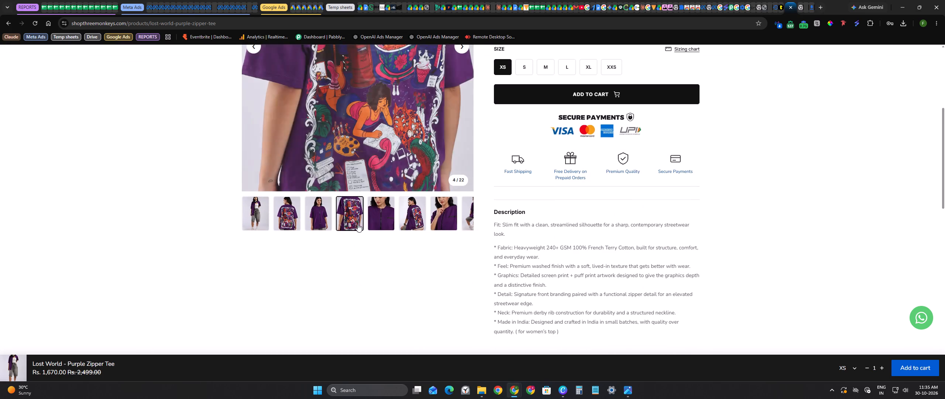
scroll(395, 235, "up", 3)
scroll(307, 243, "up", 3)
scroll(308, 248, "down", 2)
key("alt+Tab")
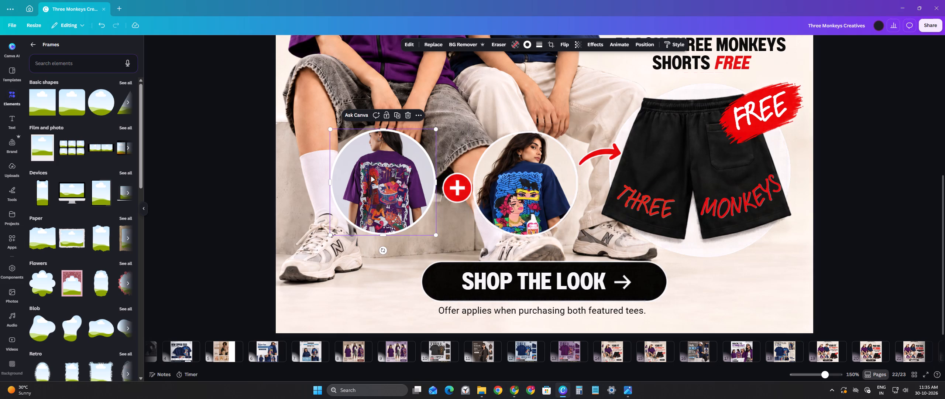
key("alt+Tab")
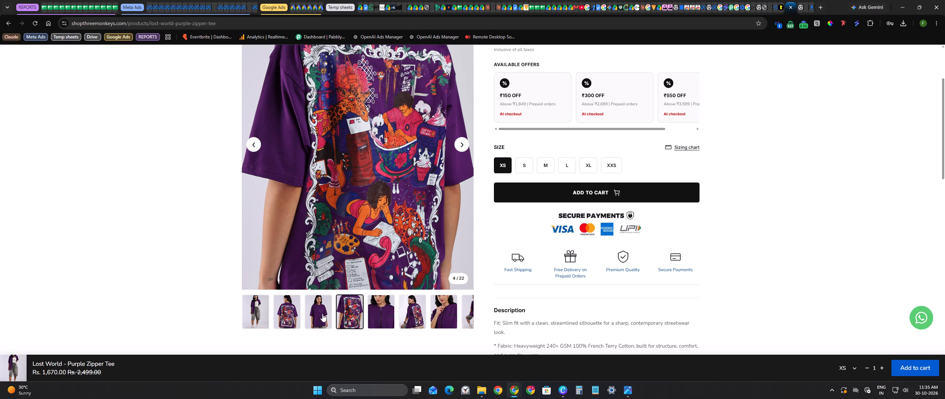
left_click(276, 311)
left_click(340, 312)
left_click(293, 313)
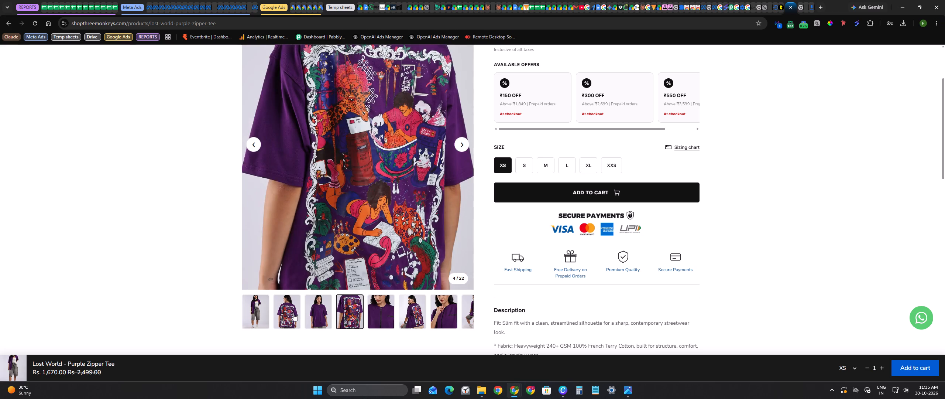
key("alt+Tab")
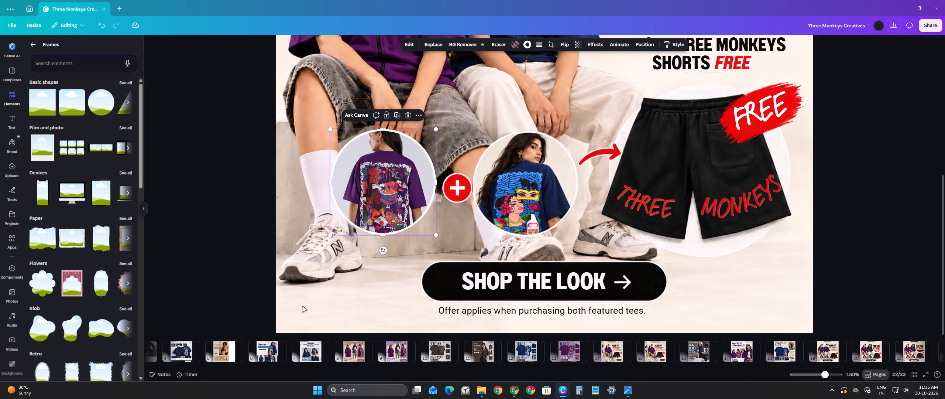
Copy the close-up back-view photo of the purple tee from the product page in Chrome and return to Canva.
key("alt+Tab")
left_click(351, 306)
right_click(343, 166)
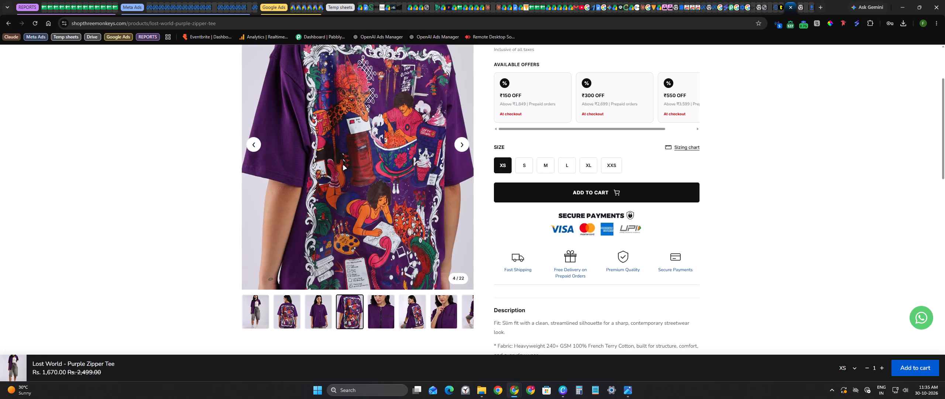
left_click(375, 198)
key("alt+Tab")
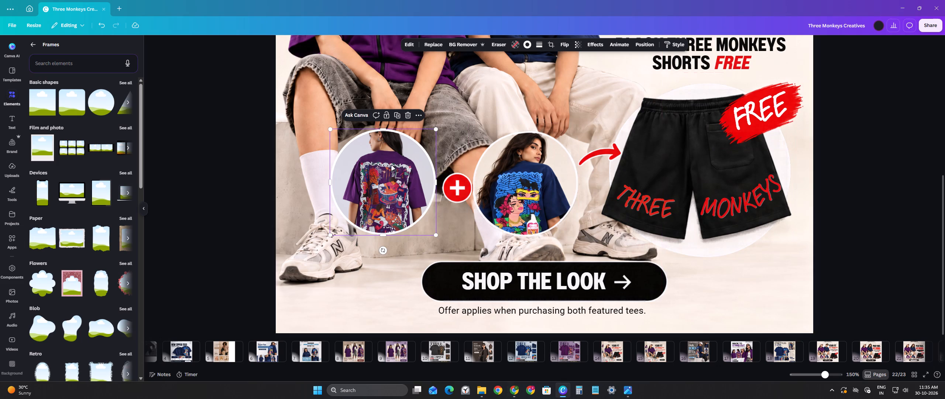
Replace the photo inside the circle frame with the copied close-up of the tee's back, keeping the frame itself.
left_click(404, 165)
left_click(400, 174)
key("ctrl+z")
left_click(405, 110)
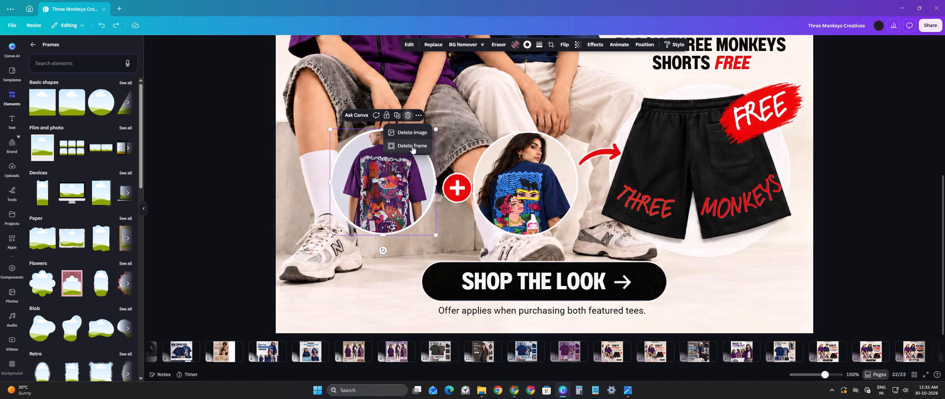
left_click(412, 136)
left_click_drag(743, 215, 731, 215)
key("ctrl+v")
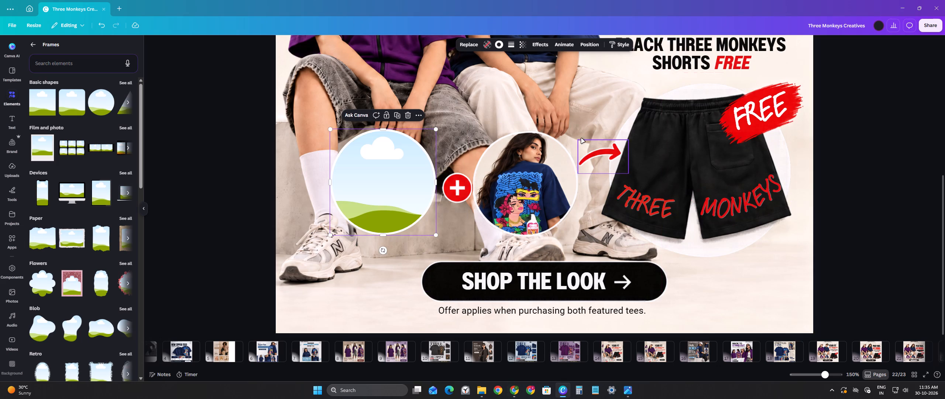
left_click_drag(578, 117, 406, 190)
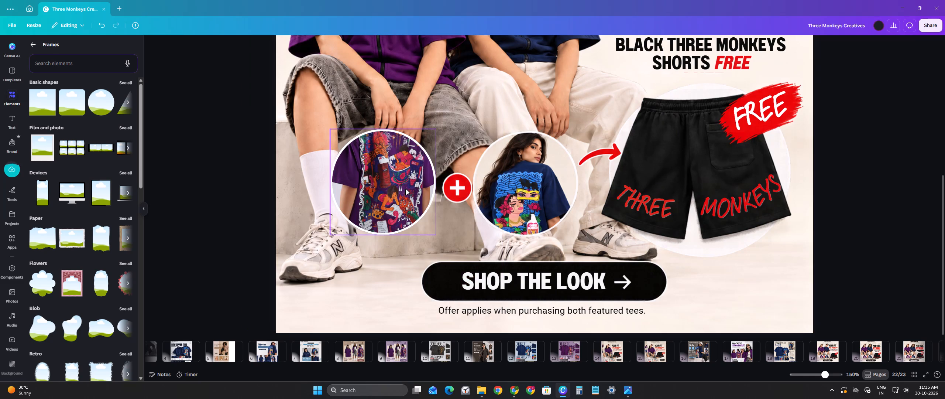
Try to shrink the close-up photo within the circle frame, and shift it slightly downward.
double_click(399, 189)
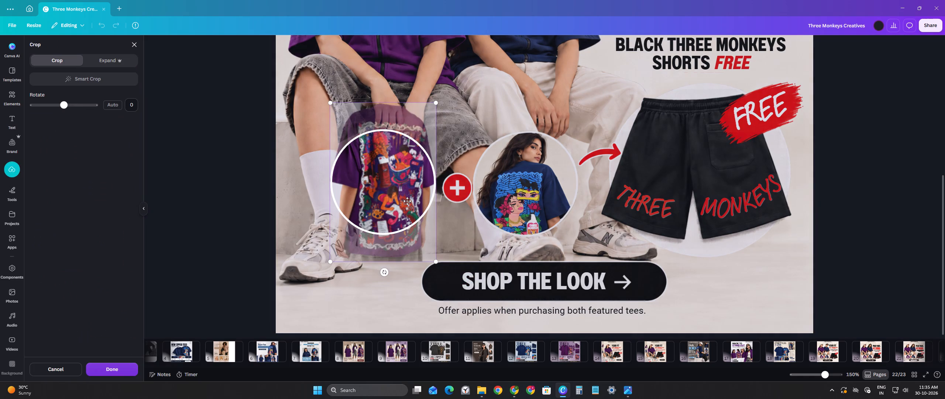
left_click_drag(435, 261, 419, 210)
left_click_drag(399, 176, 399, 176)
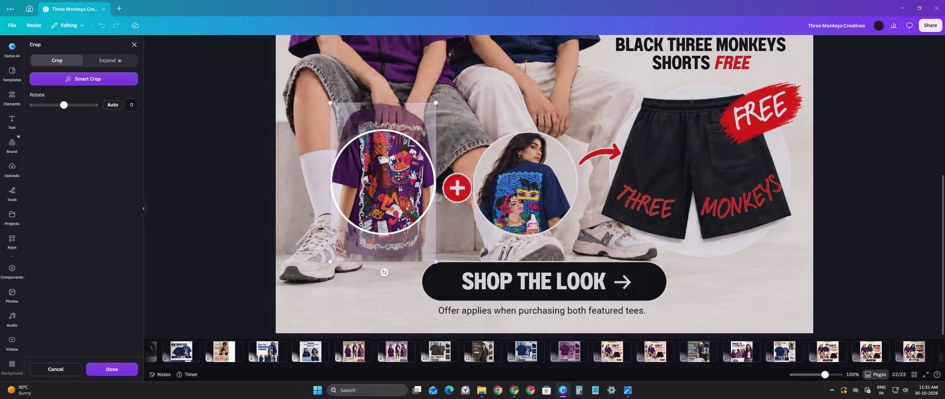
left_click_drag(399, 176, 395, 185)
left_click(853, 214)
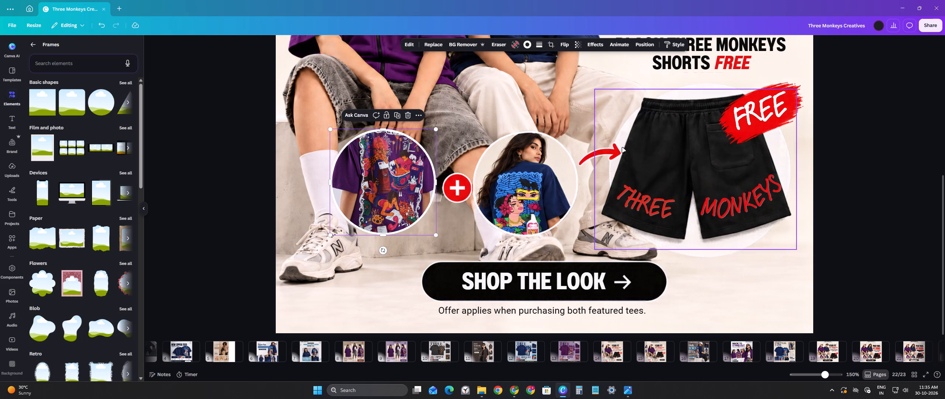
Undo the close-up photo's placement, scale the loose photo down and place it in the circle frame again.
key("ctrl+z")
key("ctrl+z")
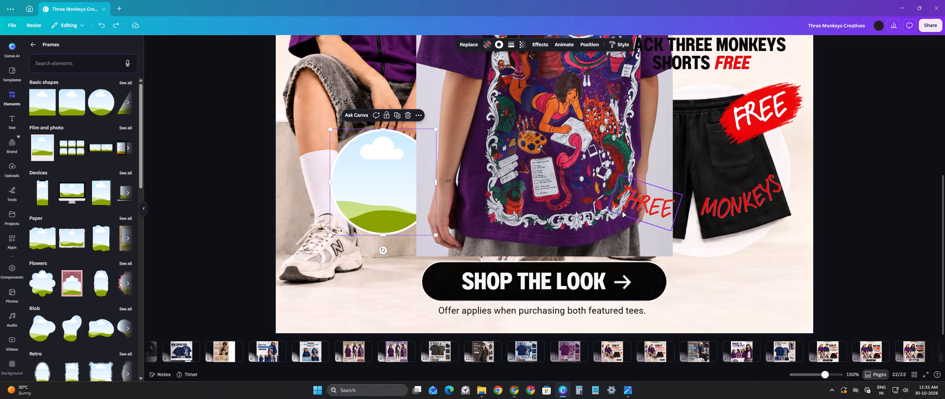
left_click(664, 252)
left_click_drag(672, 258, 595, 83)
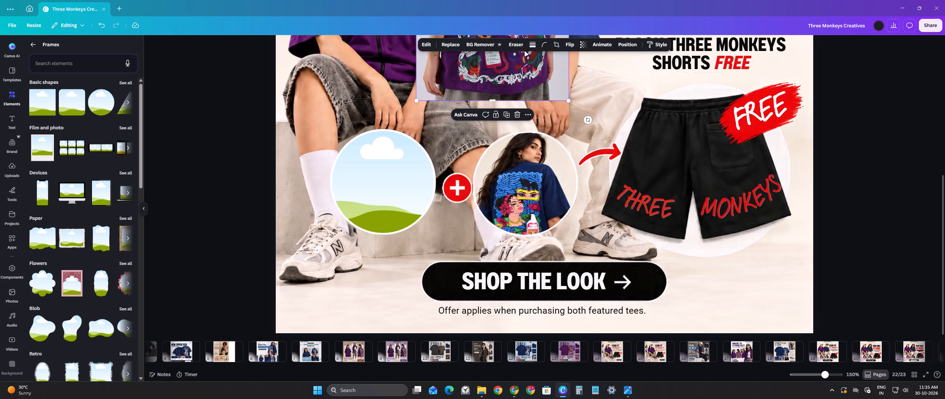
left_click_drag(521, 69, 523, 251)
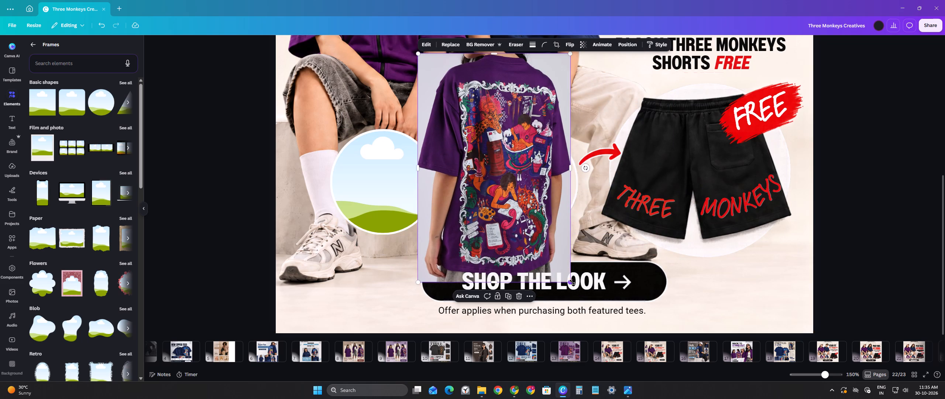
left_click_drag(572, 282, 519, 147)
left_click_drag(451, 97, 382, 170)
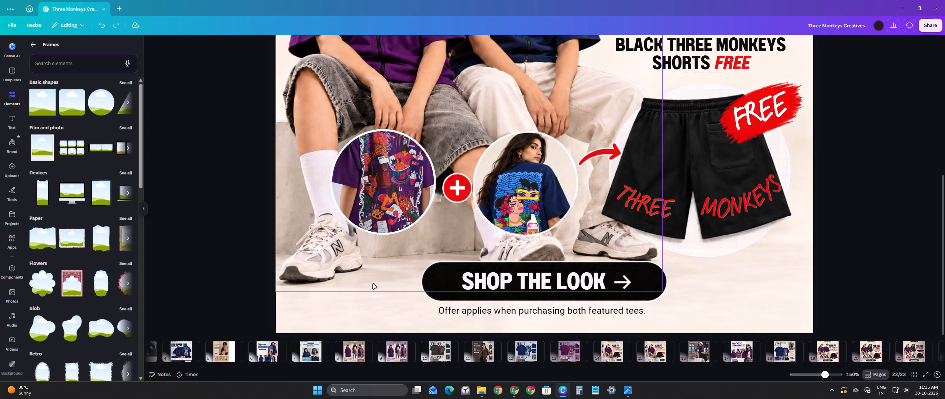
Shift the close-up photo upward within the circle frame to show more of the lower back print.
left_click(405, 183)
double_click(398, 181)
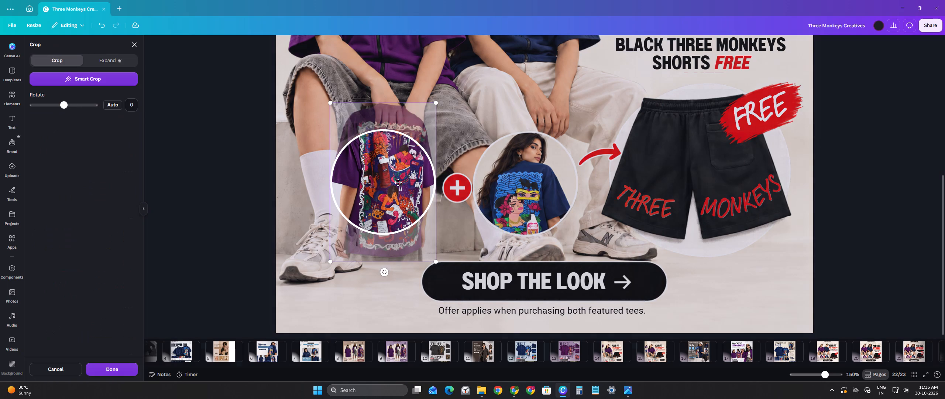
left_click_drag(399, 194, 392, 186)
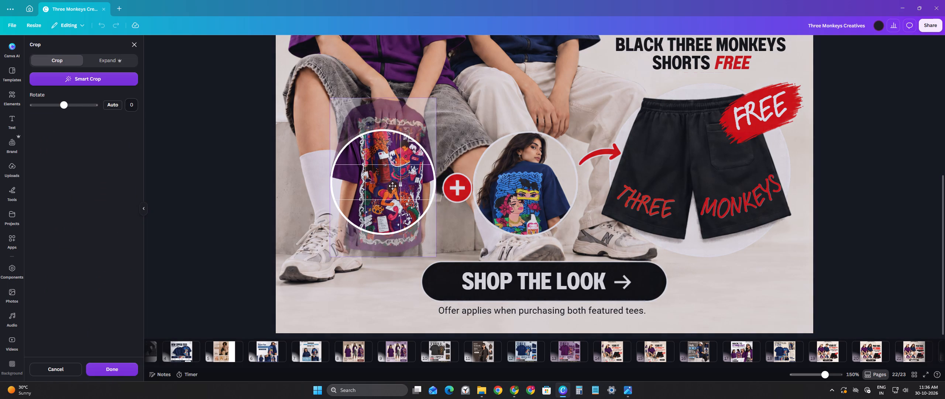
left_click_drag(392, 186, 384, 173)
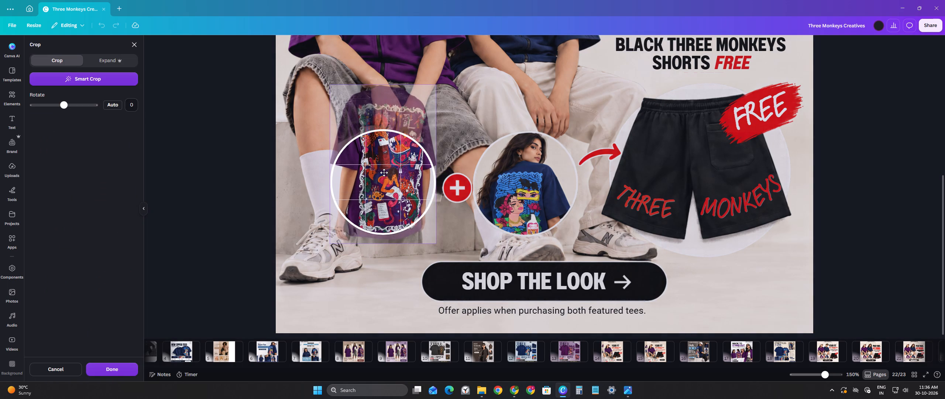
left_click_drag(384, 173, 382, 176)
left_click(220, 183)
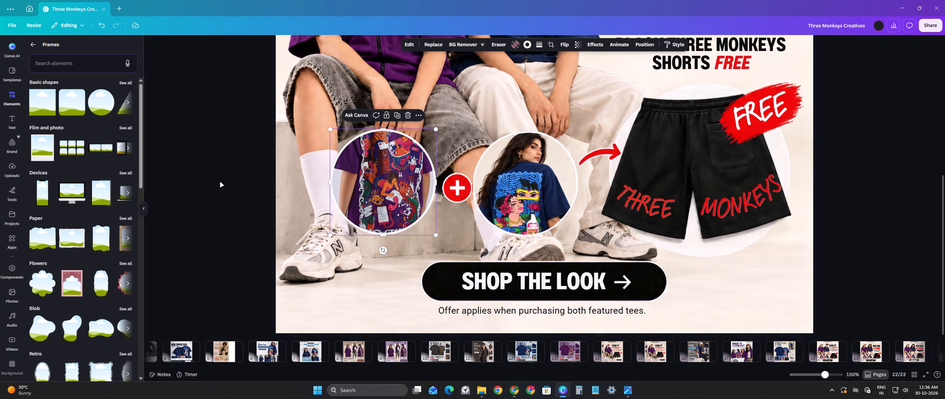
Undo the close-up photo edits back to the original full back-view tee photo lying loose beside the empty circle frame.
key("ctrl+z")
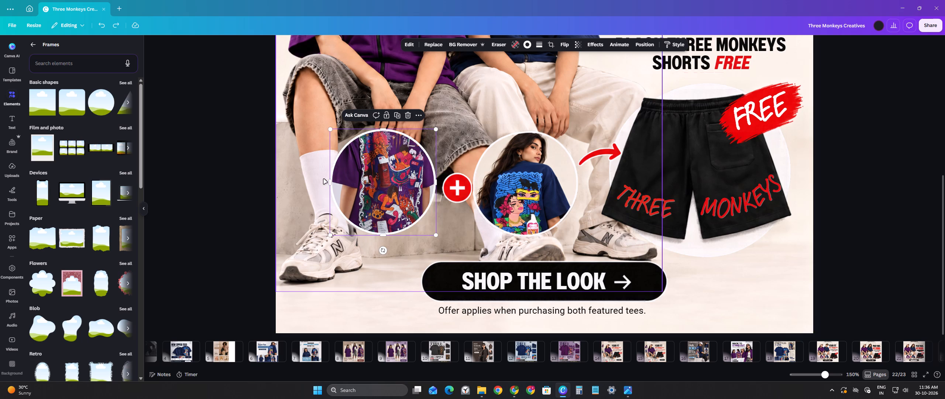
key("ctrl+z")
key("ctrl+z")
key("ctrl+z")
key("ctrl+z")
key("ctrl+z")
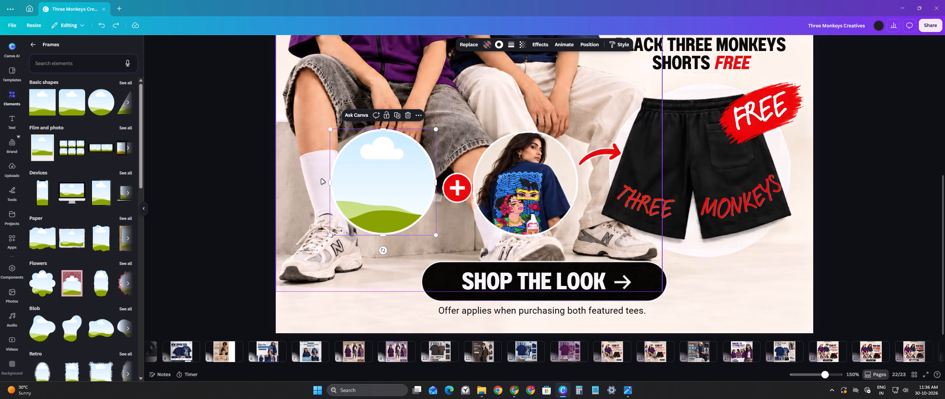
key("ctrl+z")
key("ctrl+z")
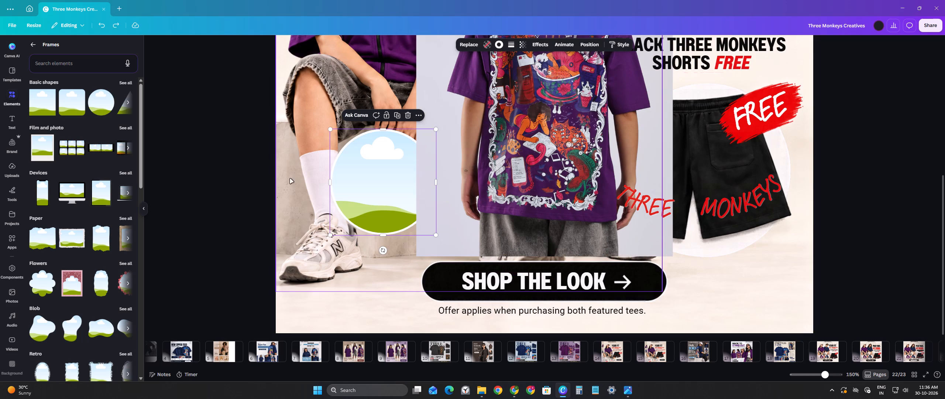
Place the original purple tee back-view photo inside the circle frame, keeping the frame at its original position.
left_click_drag(530, 146, 379, 177)
left_click_drag(389, 186, 389, 184)
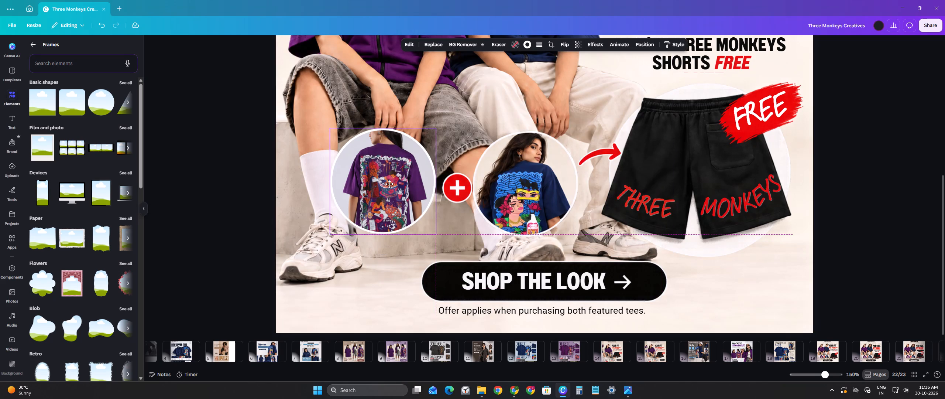
left_click_drag(389, 184, 389, 183)
key("ctrl+z")
Shift the purple tee photo slightly upward within its circle frame to show more of the lower back print.
double_click(401, 183)
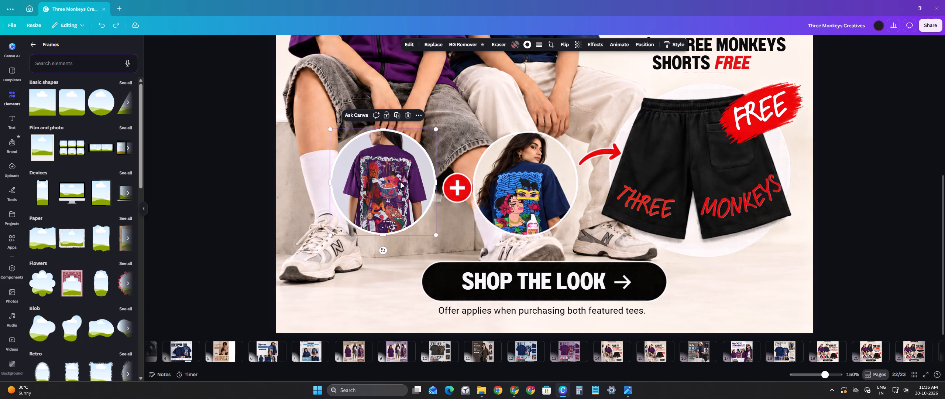
left_click_drag(401, 196, 401, 184)
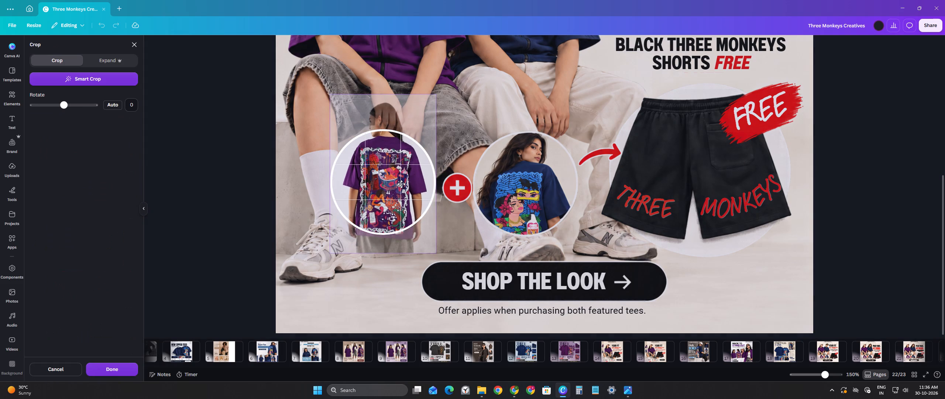
left_click_drag(401, 184, 401, 187)
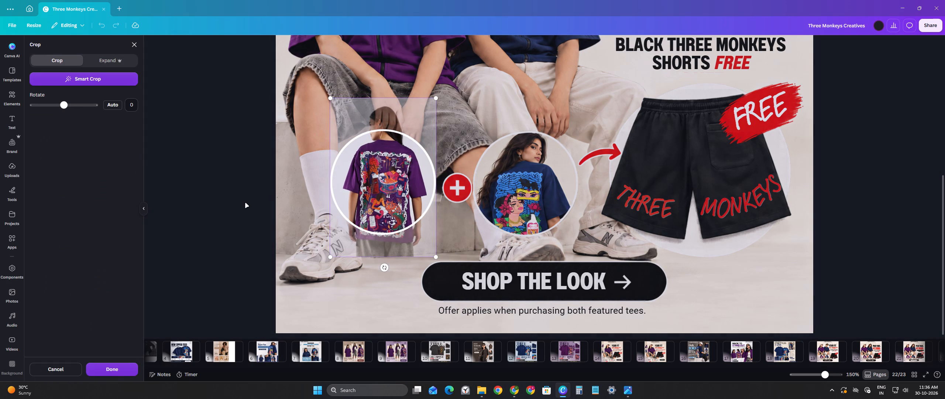
left_click(245, 203)
Switch to Chrome, open the Navy Blue Unbottled Faith Zipper Tee from New Launch, and copy its full back-view image.
key("alt+Tab")
scroll(396, 154, "up", 6)
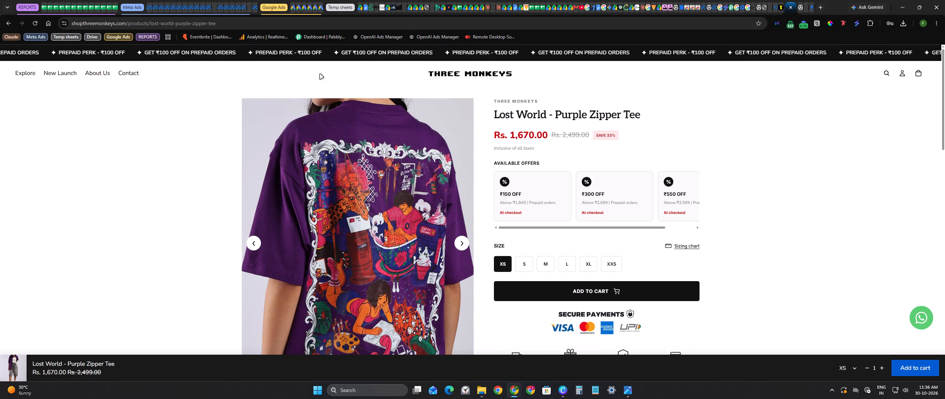
scroll(224, 52, "up", 1)
left_click(63, 70)
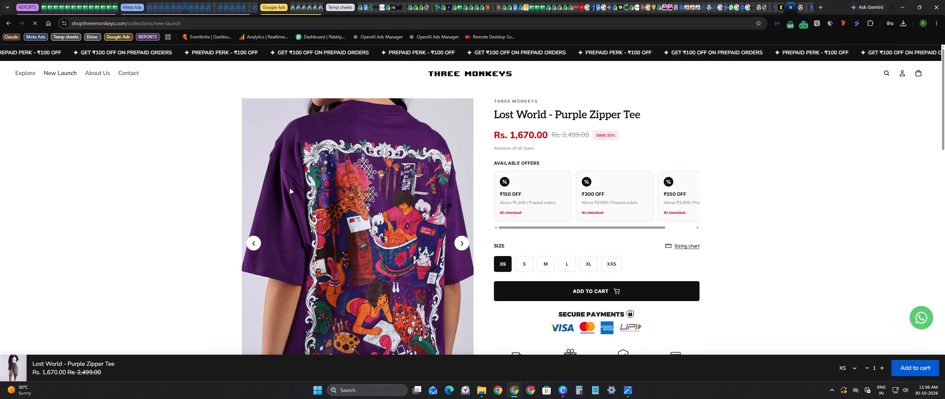
left_click(363, 232)
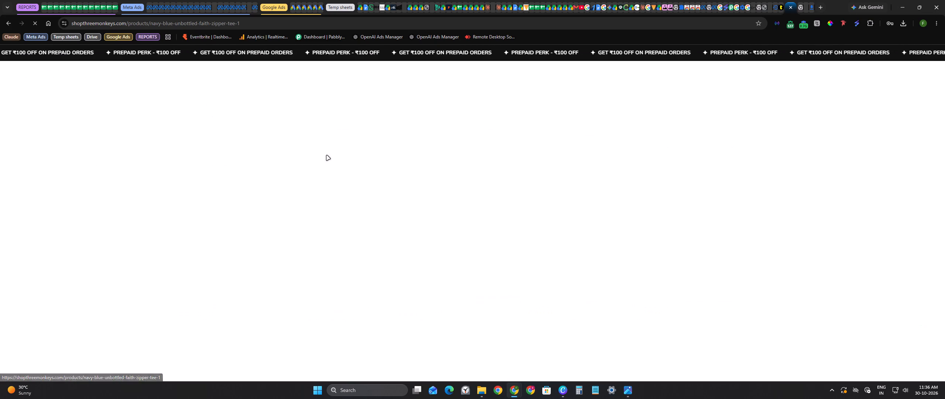
scroll(446, 222, "down", 4)
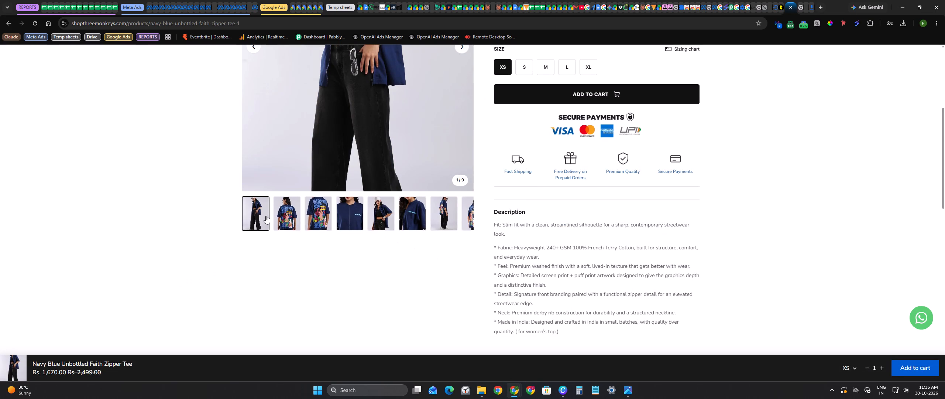
left_click(300, 222)
scroll(339, 168, "up", 1)
right_click(339, 168)
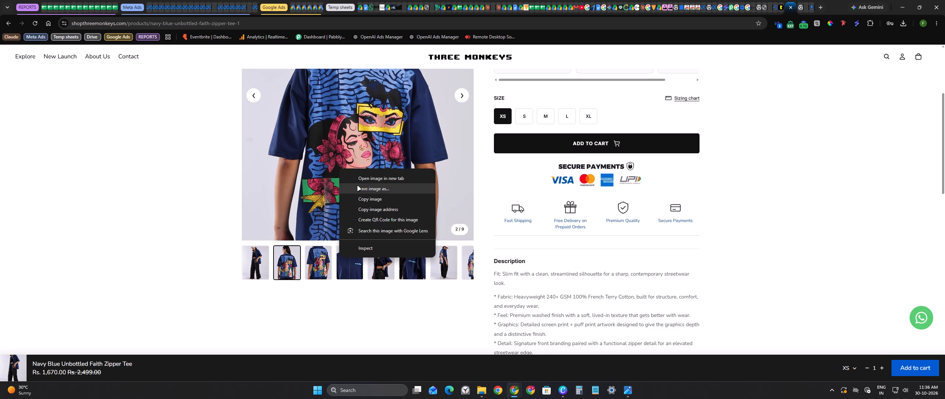
left_click(362, 199)
Switch back to Canva and delete the old navy tee circle inset beside the plus sign.
key("alt+Tab")
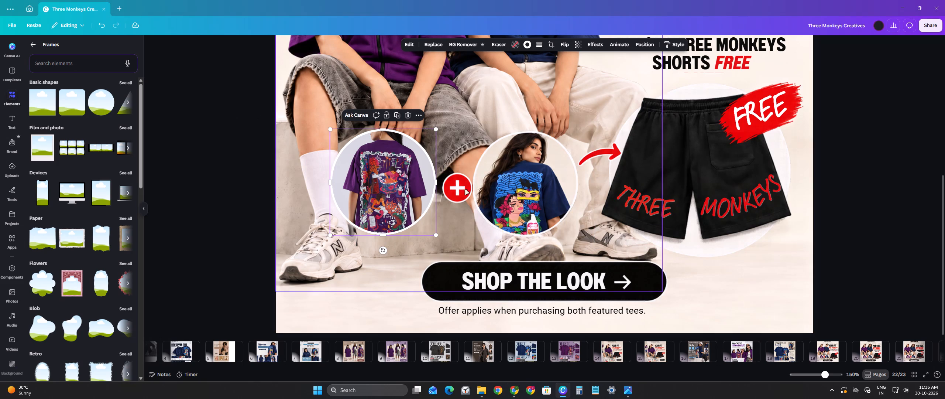
left_click(526, 172)
left_click(546, 112)
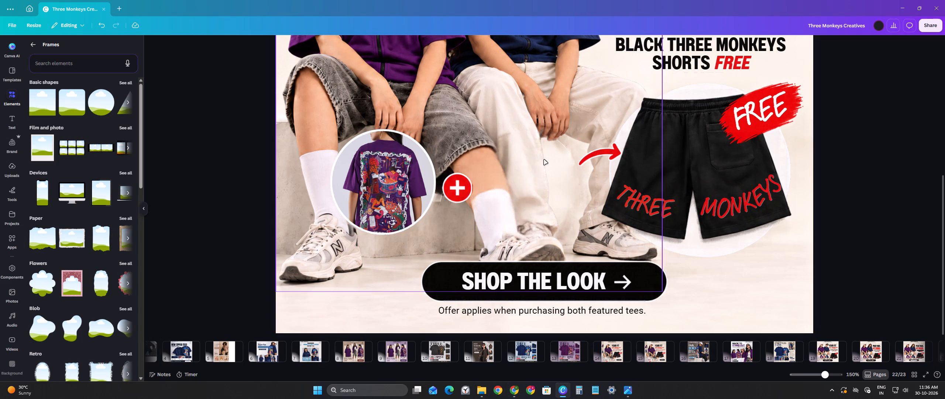
Duplicate the purple tee circle inset and place the copy between the plus sign and the red arrow.
left_click(350, 178)
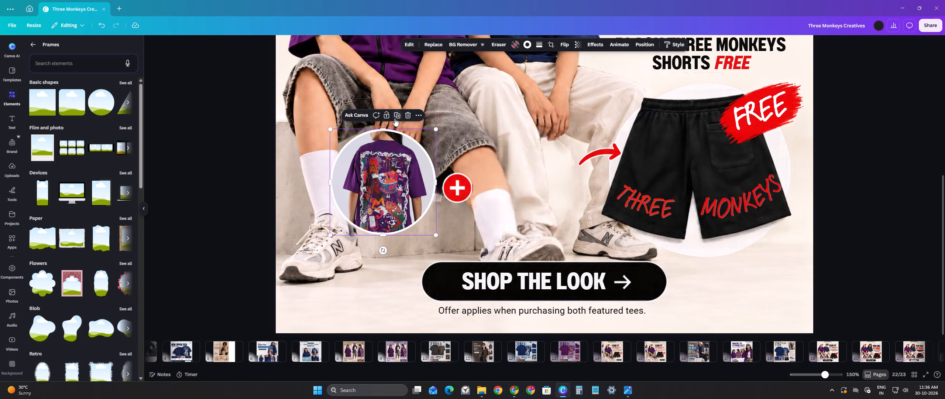
left_click(395, 117)
left_click_drag(407, 185, 557, 177)
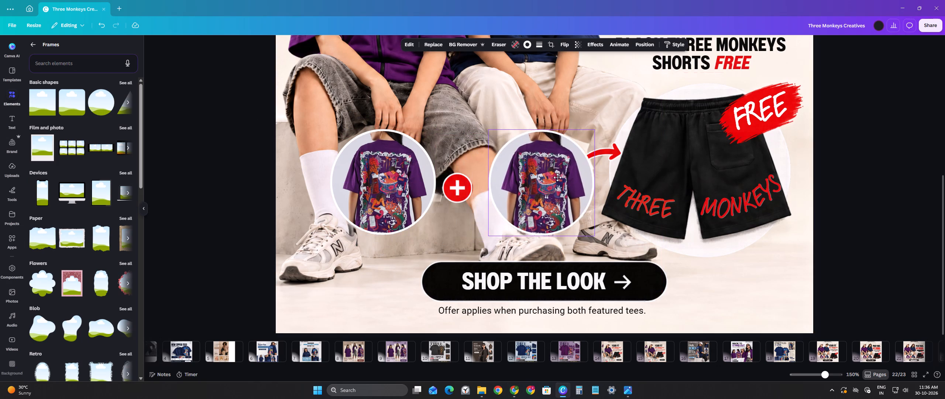
left_click_drag(557, 177, 547, 183)
left_click(522, 187)
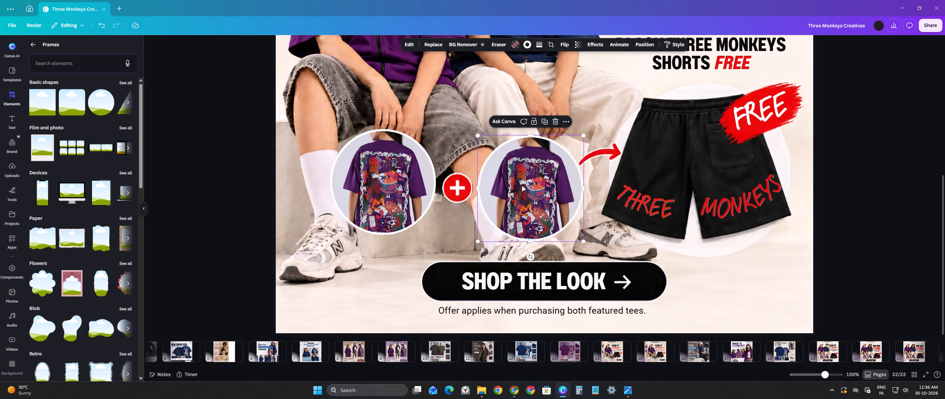
Replace the purple tee photo in the duplicated circle frame with the copied navy tee back-view image.
double_click(522, 187)
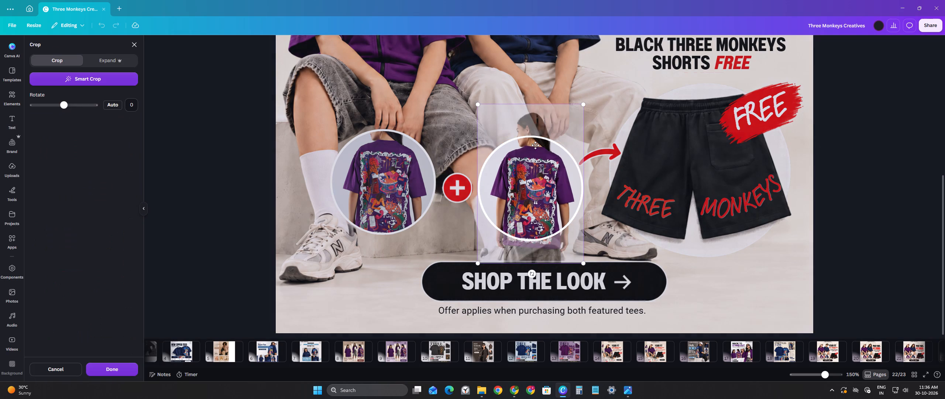
key("Delete")
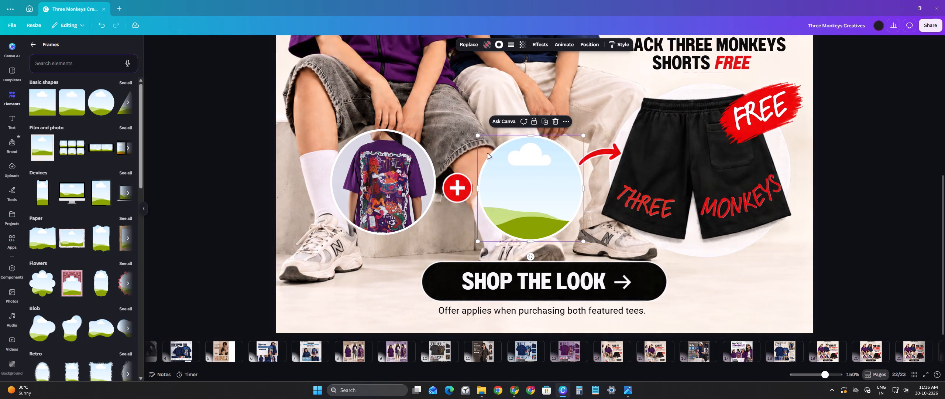
key("alt+Tab")
key("alt+Tab")
left_click_drag(618, 133, 622, 137)
key("ctrl+v")
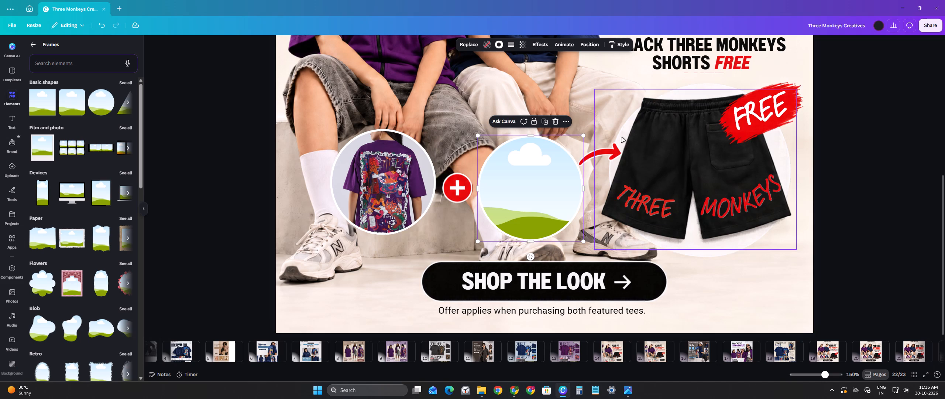
left_click_drag(543, 103, 546, 195)
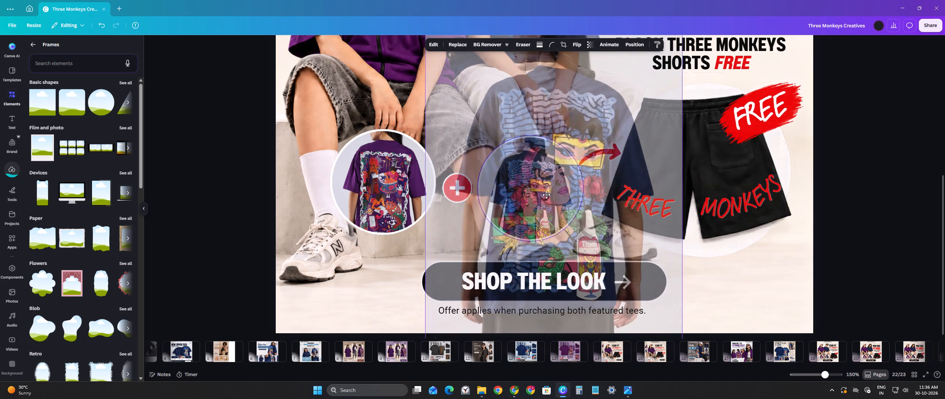
left_click_drag(546, 195, 542, 194)
Nudge the navy tee circle so it lines up vertically with the purple tee circle.
left_click_drag(520, 193, 524, 181)
key("ctrl+z")
left_click_drag(520, 191, 520, 189)
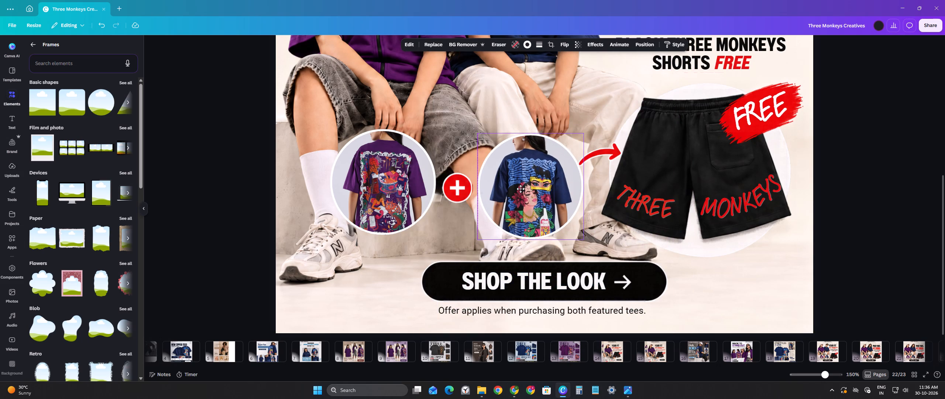
left_click_drag(520, 189, 523, 188)
key("Left")
key("Left")
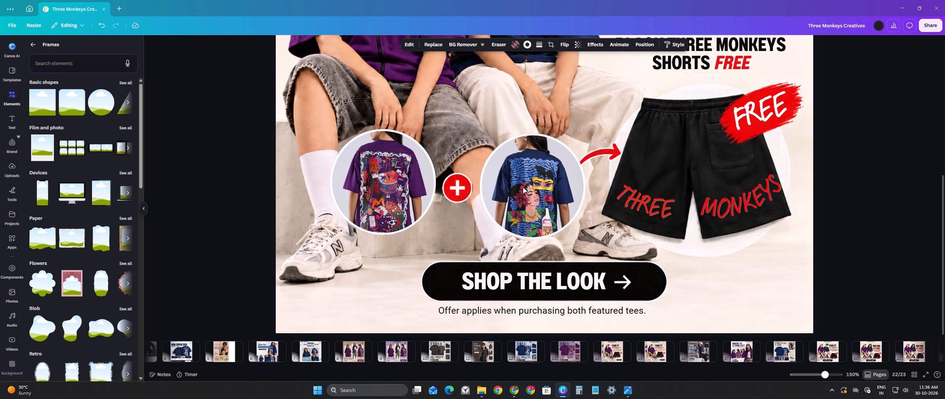
key("Right")
key("Up")
key("Up")
key("Up")
key("Up")
key("Up")
key("Up")
key("Up")
key("Up")
key("Up")
key("Up")
key("Up")
key("Up")
key("Up")
key("Up")
key("Up")
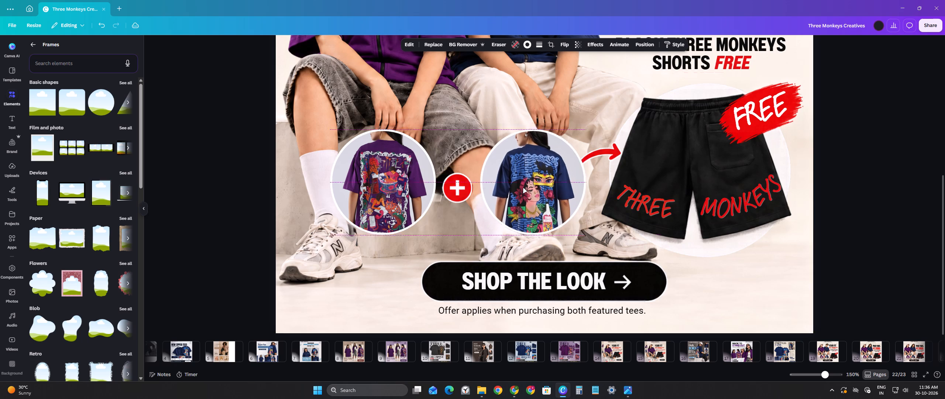
key("Down")
key("Down")
key("Down")
key("Down")
key("Down")
key("Up")
key("Down")
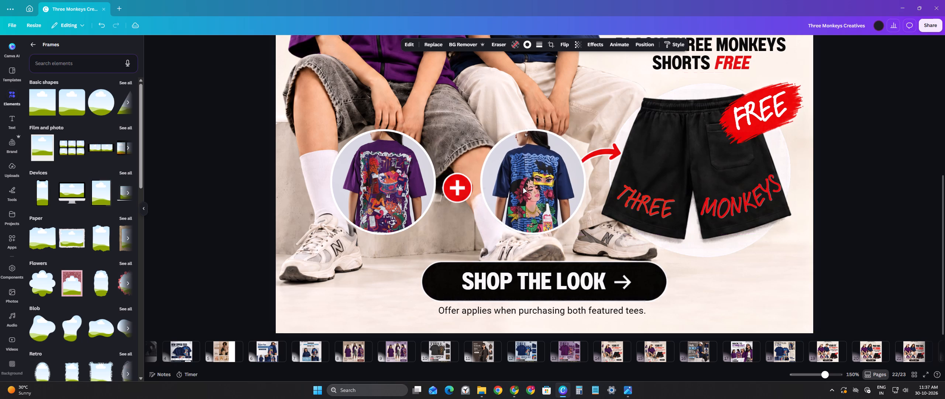
key("Up")
key("Up")
key("Up")
key("Up")
key("Up")
key("Up")
key("Down")
key("Down")
key("Down")
key("Down")
key("Down")
key("Down")
key("Down")
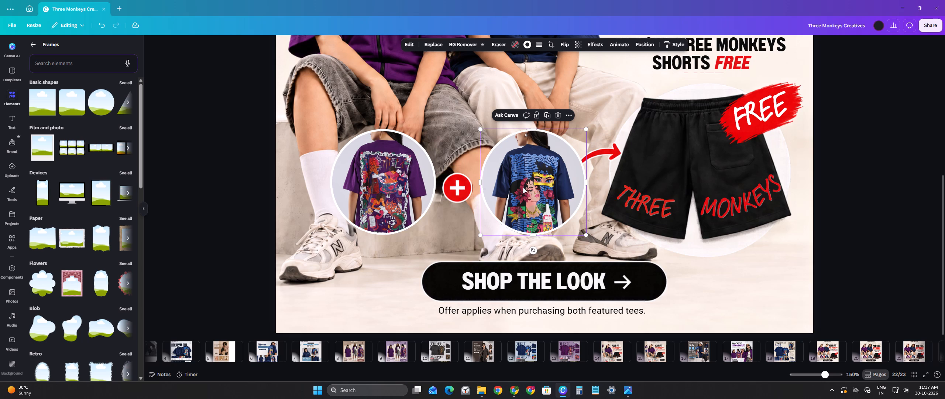
Fine-tune the navy tee circle's horizontal position between the plus sign and the red arrow.
key("Right")
key("Left")
key("Left")
key("Left")
key("Left")
key("Left")
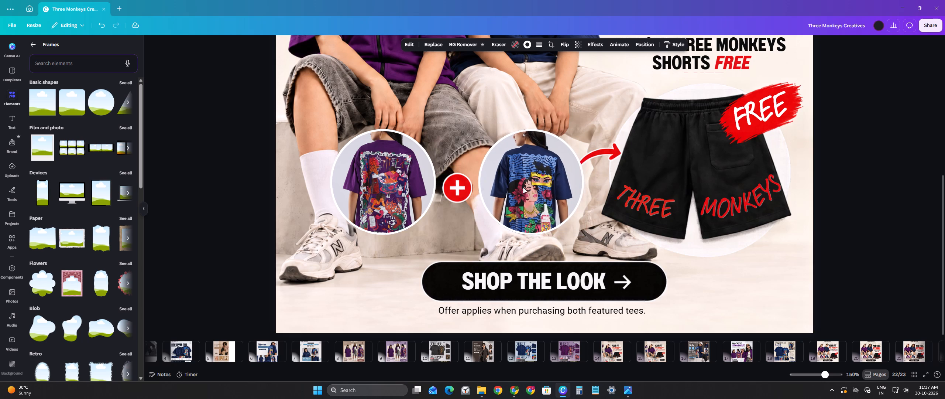
key("Right")
key("Right")
key("Right")
key("Right")
key("Right")
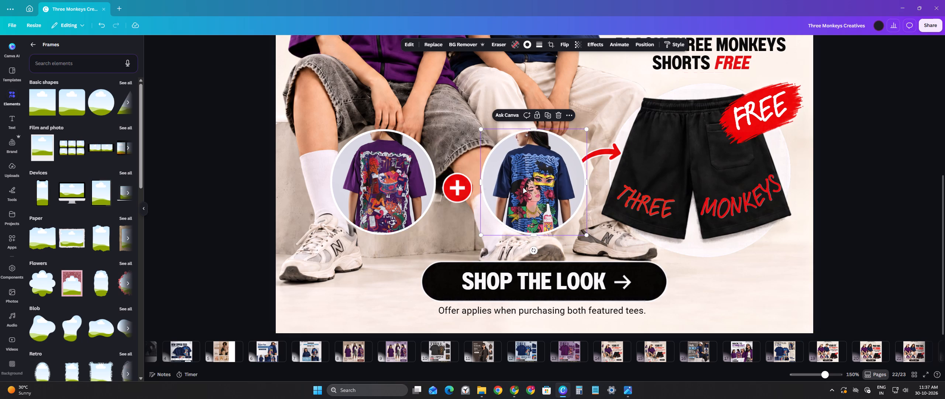
Shift the navy tee photo slightly upward within its circle frame to match the purple tee's framing.
double_click(531, 166)
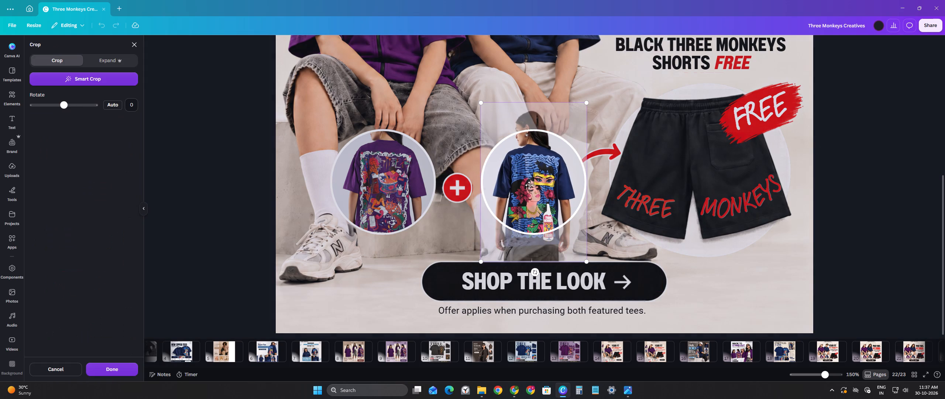
left_click_drag(529, 190, 528, 176)
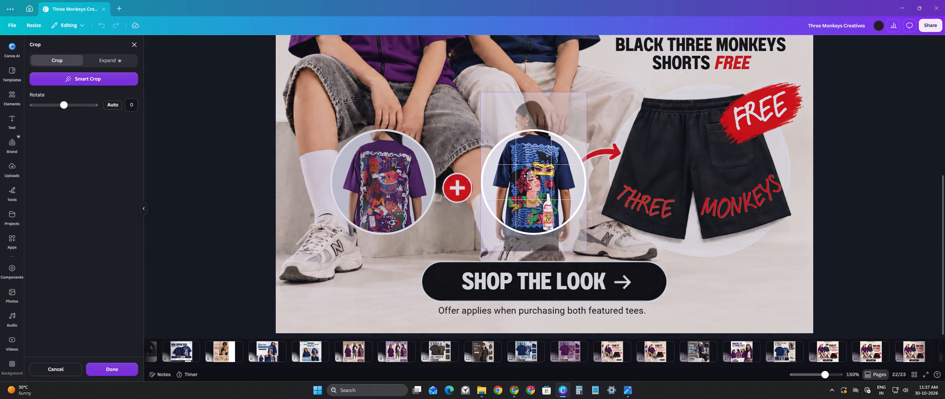
left_click_drag(528, 176, 528, 178)
left_click(898, 232)
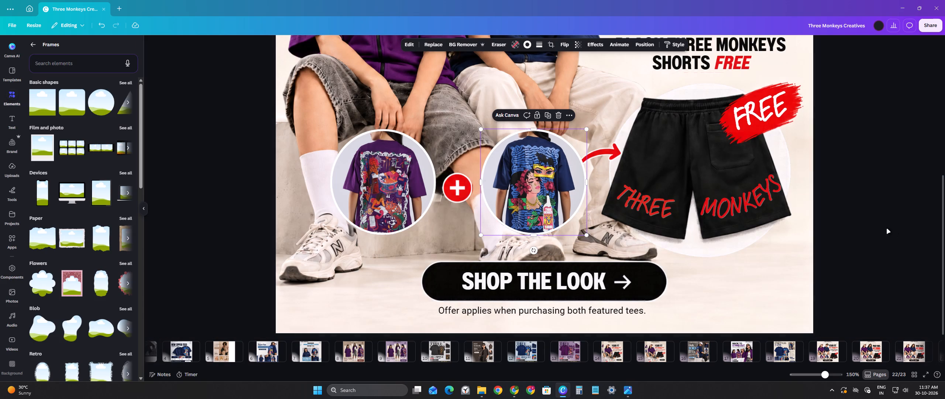
double_click(529, 179)
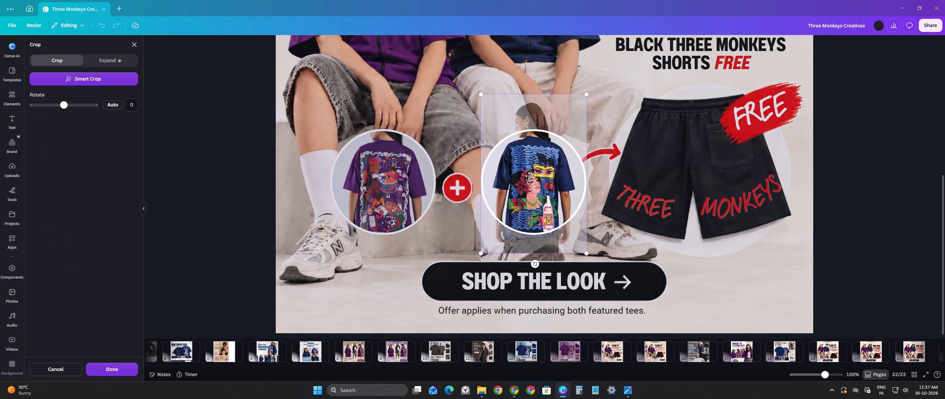
left_click_drag(530, 168, 527, 176)
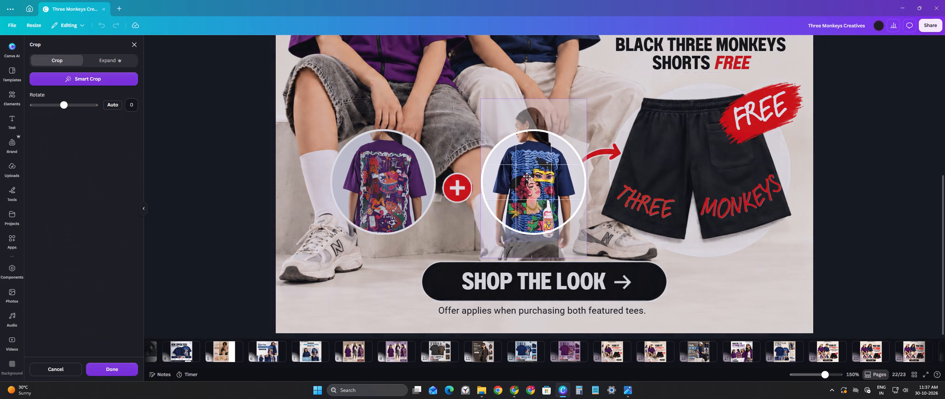
left_click_drag(527, 176, 527, 175)
left_click(879, 167)
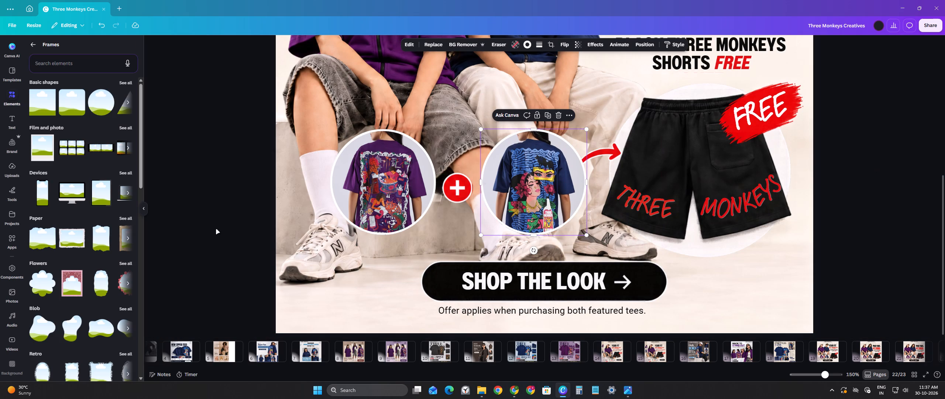
left_click(210, 227)
Enlarge the faded STREETWEAR background text slightly, to about size 81, so it spans more of the ad's width.
scroll(209, 227, "down", 3, "ctrl")
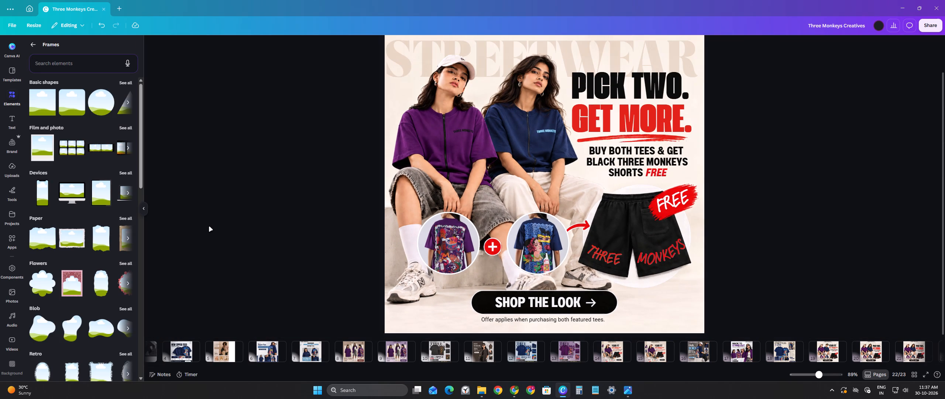
scroll(286, 221, "up", 2)
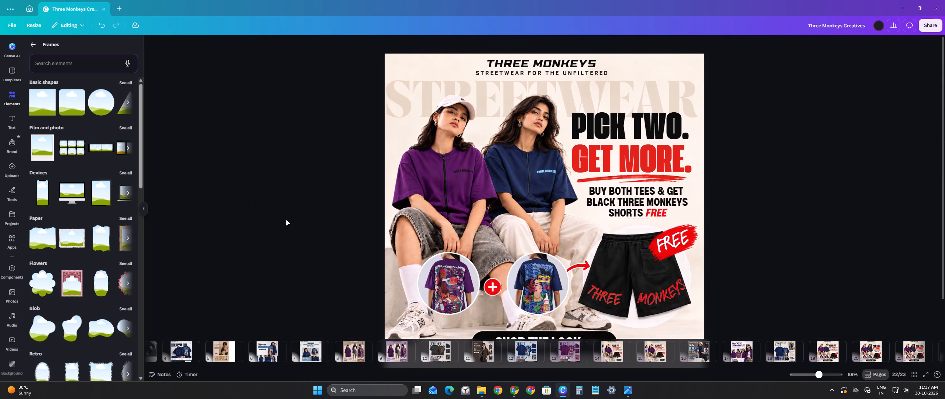
scroll(286, 221, "down", 3)
scroll(286, 221, "up", 3)
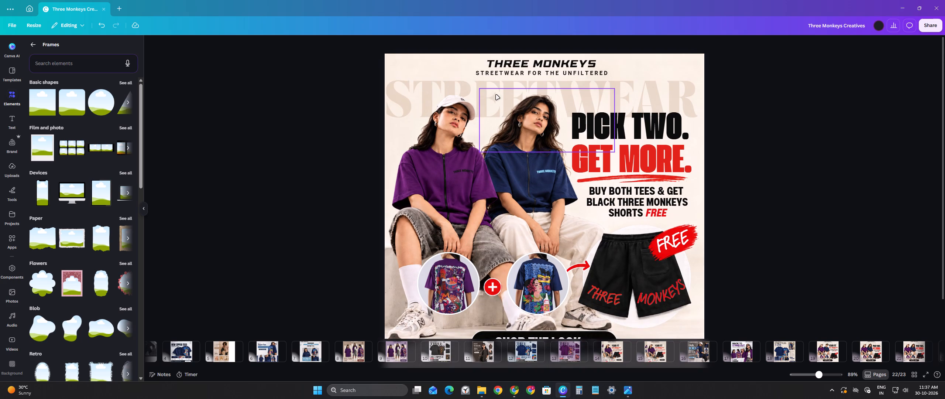
left_click(427, 82)
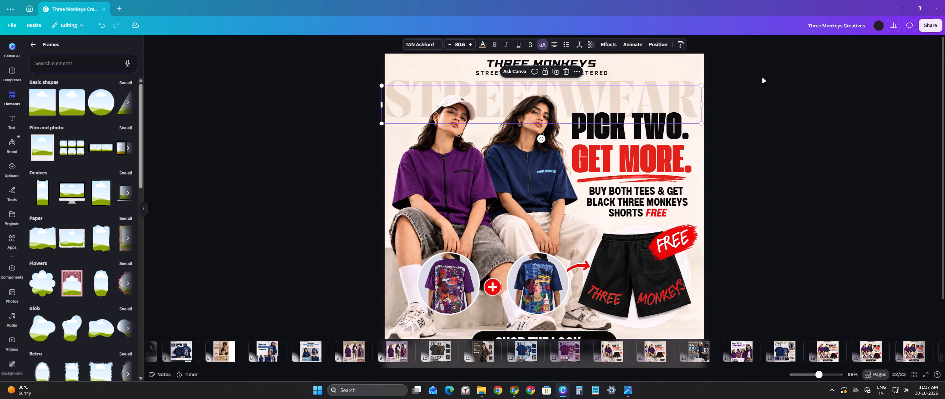
left_click_drag(701, 86, 706, 84)
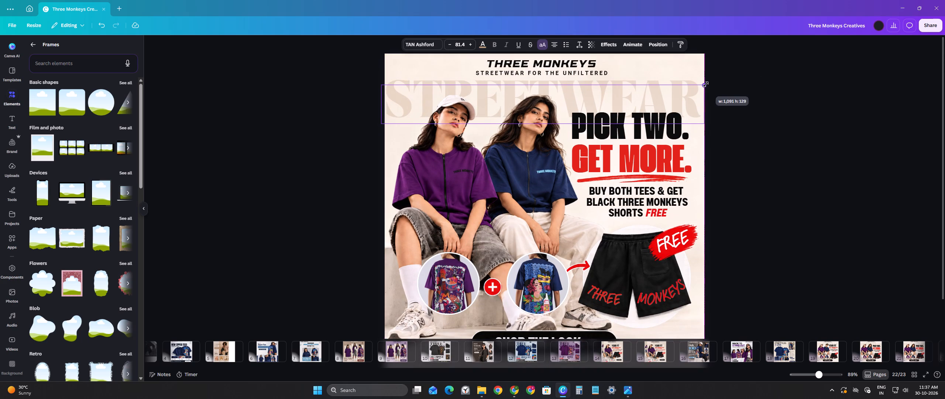
left_click_drag(706, 84, 706, 84)
left_click(850, 129)
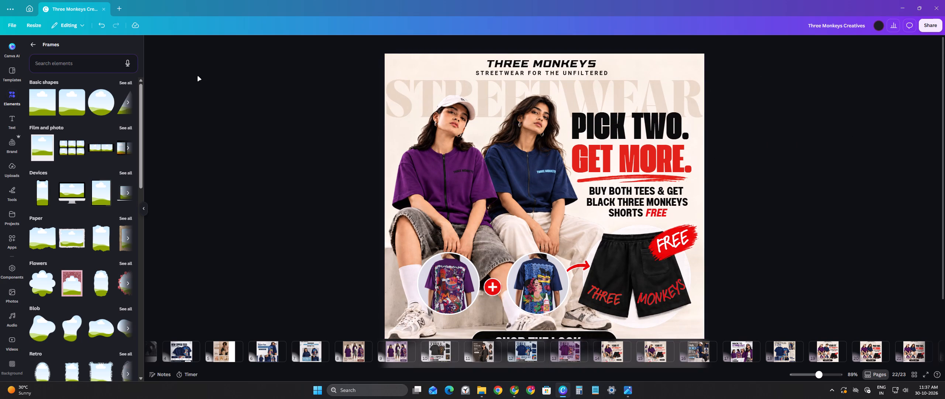
Upscale the red plus-sign image between the purple and navy tee circles.
scroll(289, 161, "down", 4)
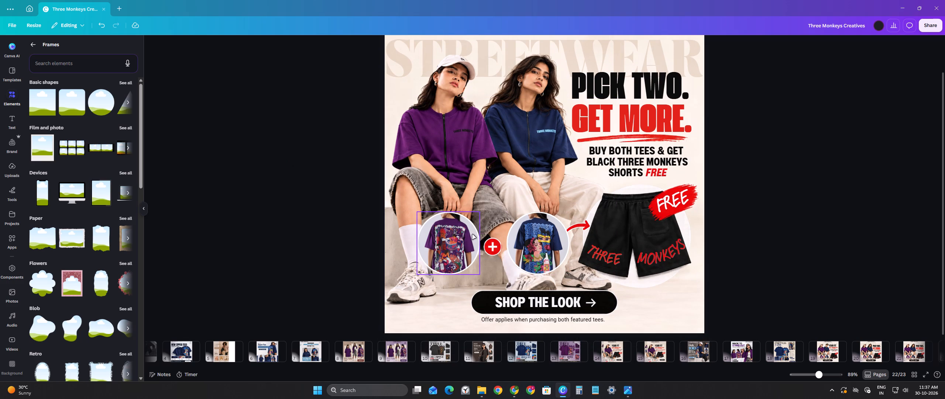
left_click(491, 246)
scroll(780, 204, "up", 4)
scroll(780, 204, "down", 4)
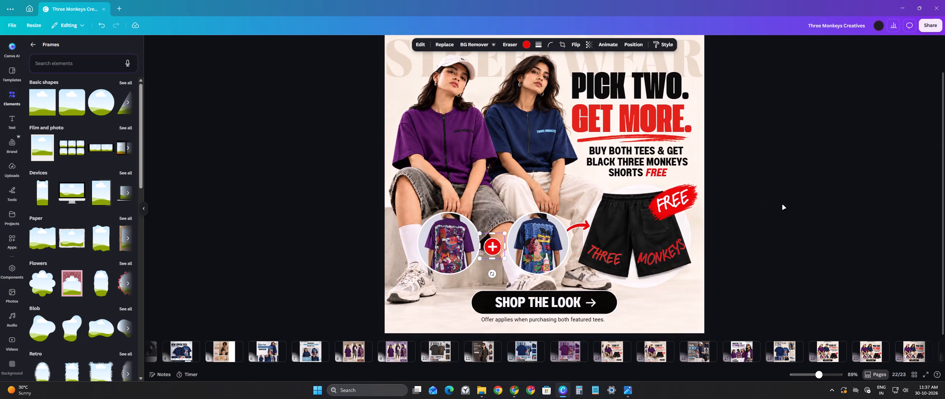
scroll(783, 205, "up", 4, "ctrl")
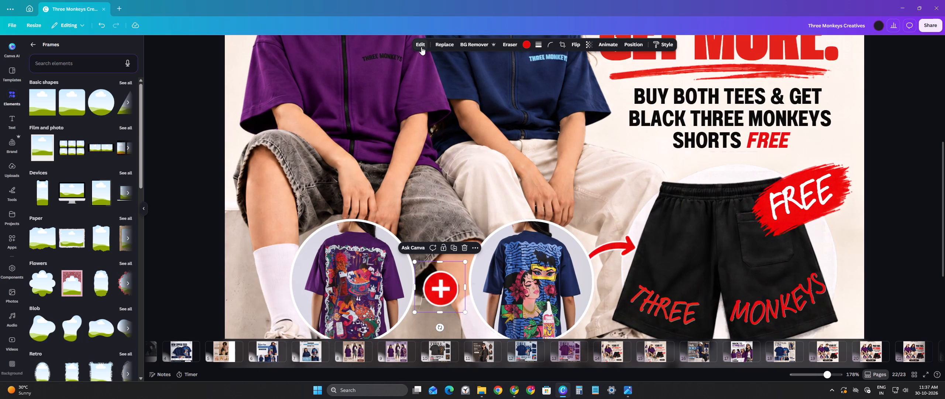
left_click(421, 47)
left_click(124, 120)
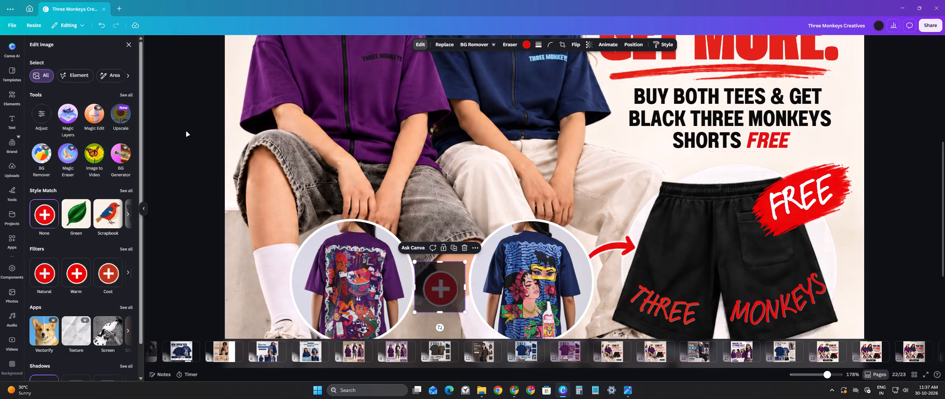
left_click(182, 170)
scroll(182, 167, "down", 1, "ctrl")
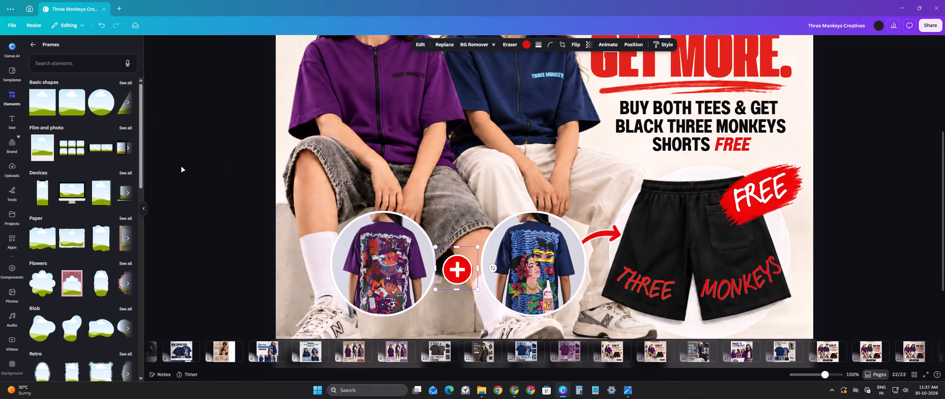
scroll(182, 167, "down", 3, "ctrl")
scroll(733, 191, "up", 1)
scroll(733, 191, "down", 2)
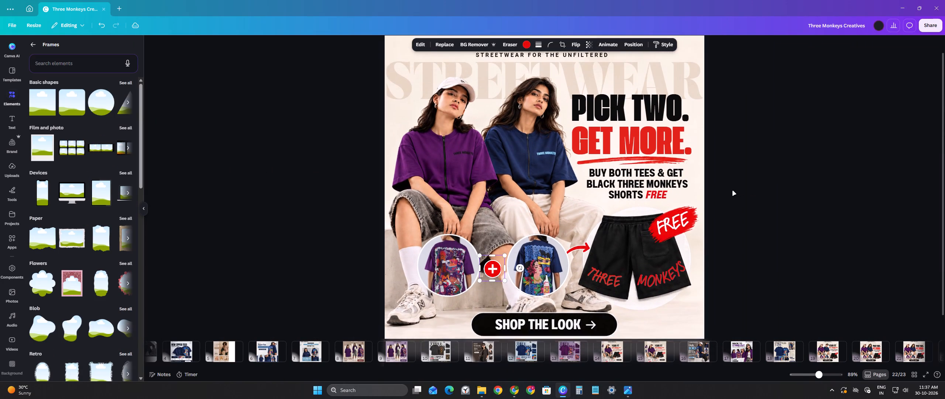
left_click(763, 195)
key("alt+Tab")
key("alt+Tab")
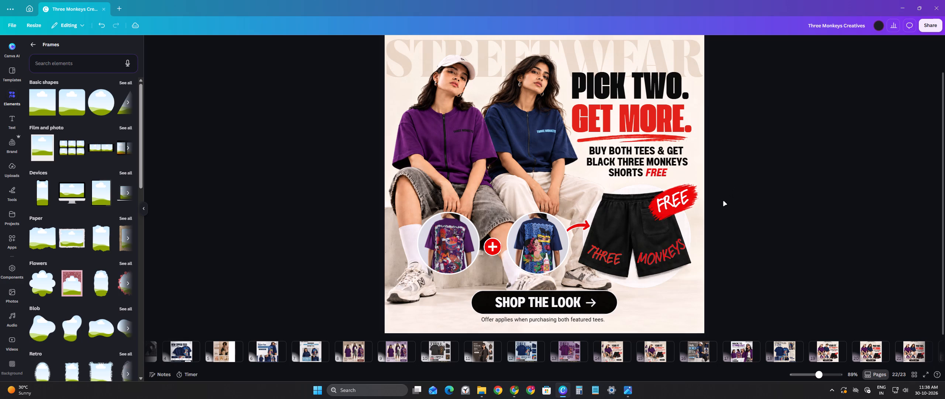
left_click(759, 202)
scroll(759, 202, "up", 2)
Download only the current page (22) of the design as a PNG.
left_click(931, 20)
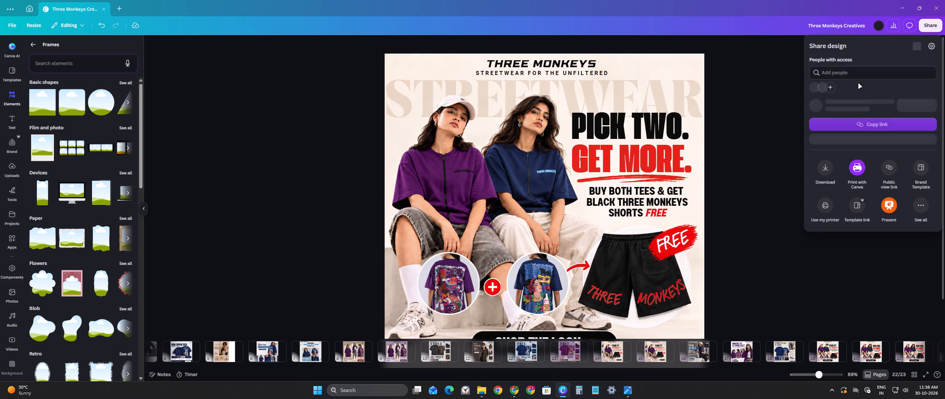
left_click(829, 179)
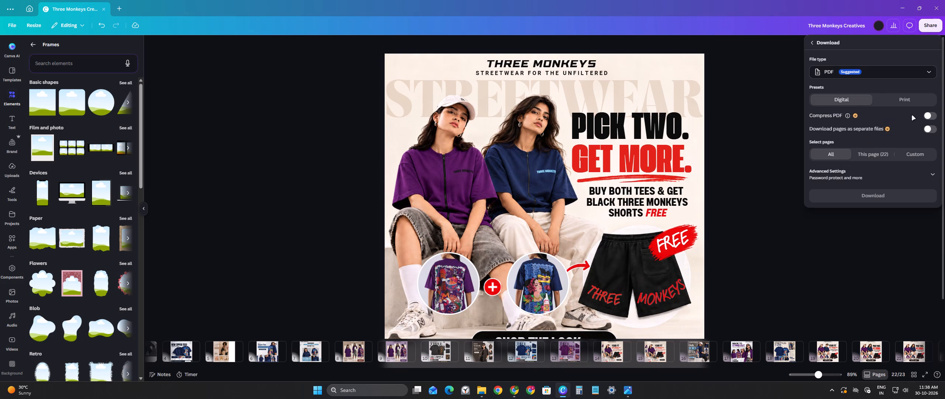
left_click(903, 72)
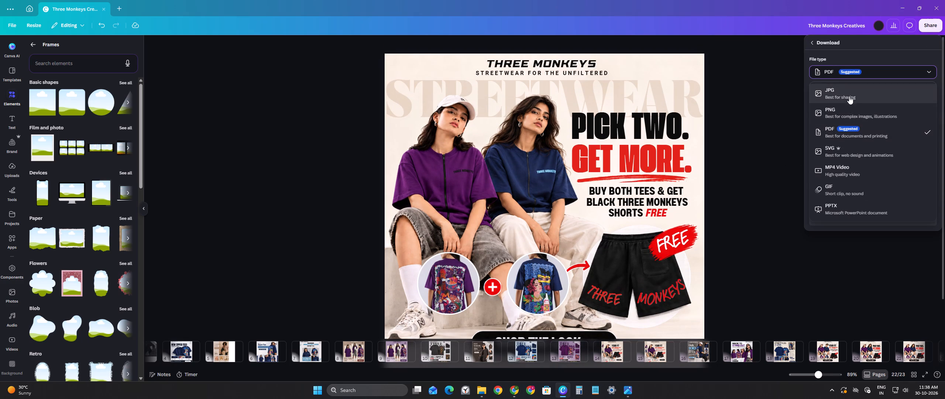
left_click(846, 111)
left_click(877, 169)
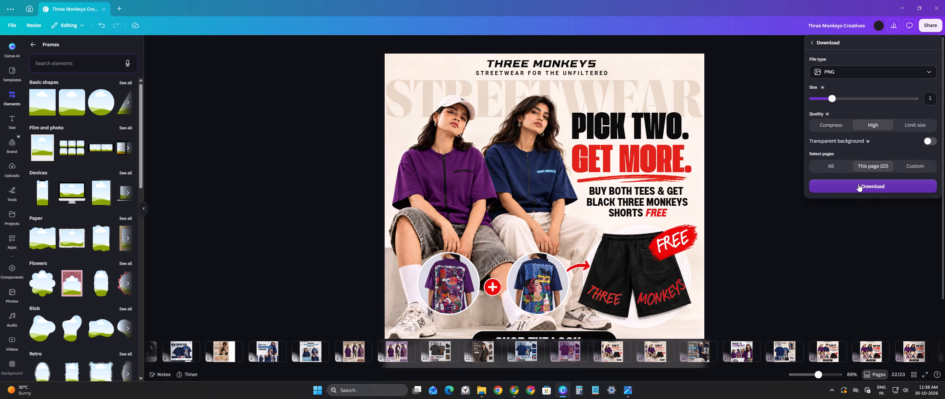
scroll(815, 221, "down", 1)
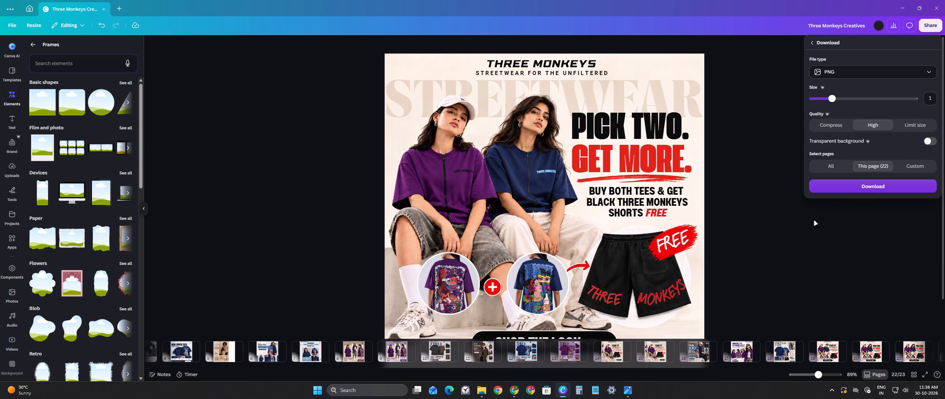
left_click(840, 189)
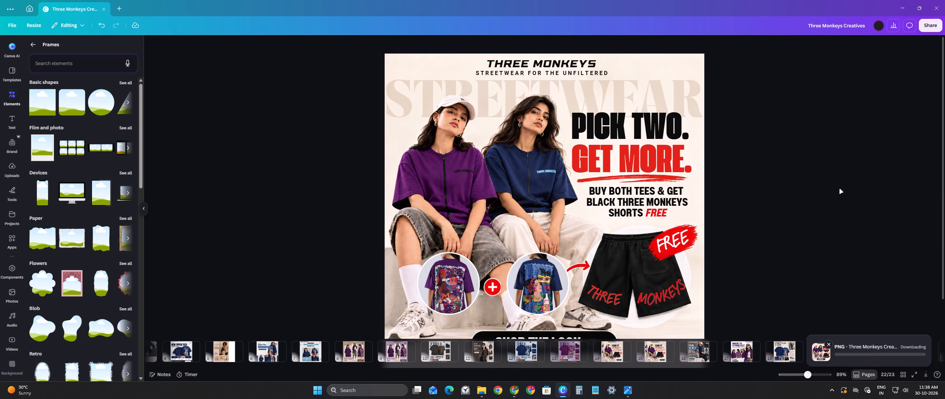
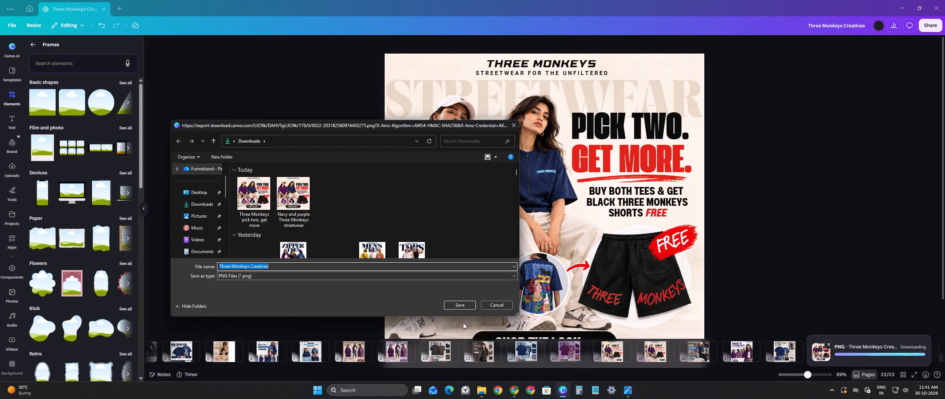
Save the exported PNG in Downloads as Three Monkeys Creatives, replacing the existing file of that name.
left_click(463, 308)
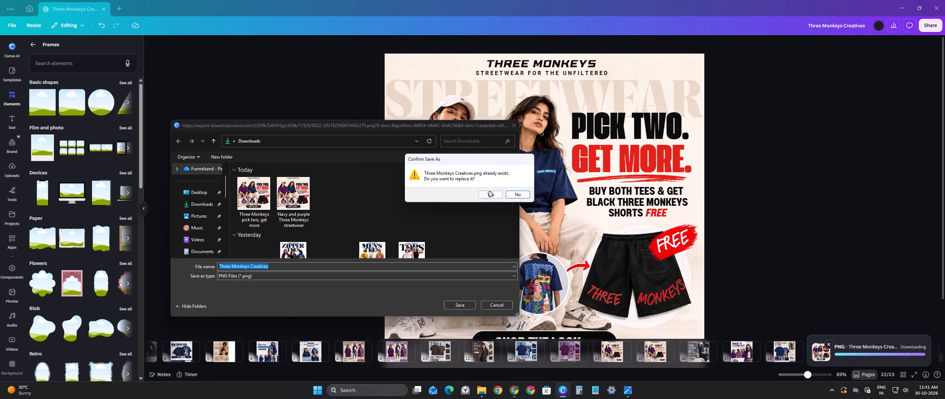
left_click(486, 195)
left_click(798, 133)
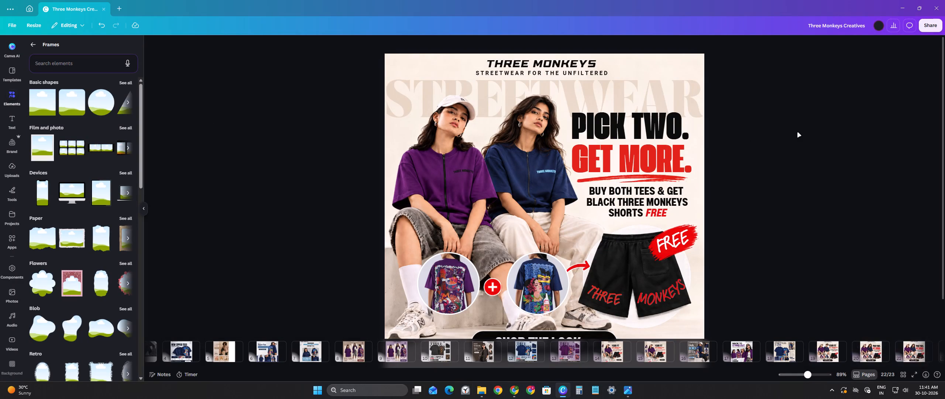
Review the ad in full-screen presentation view and return to the editor.
left_click(914, 378)
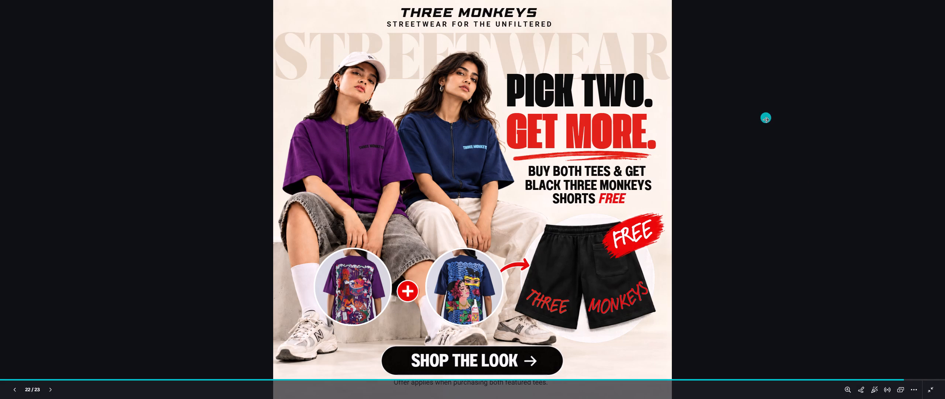
key("Escape")
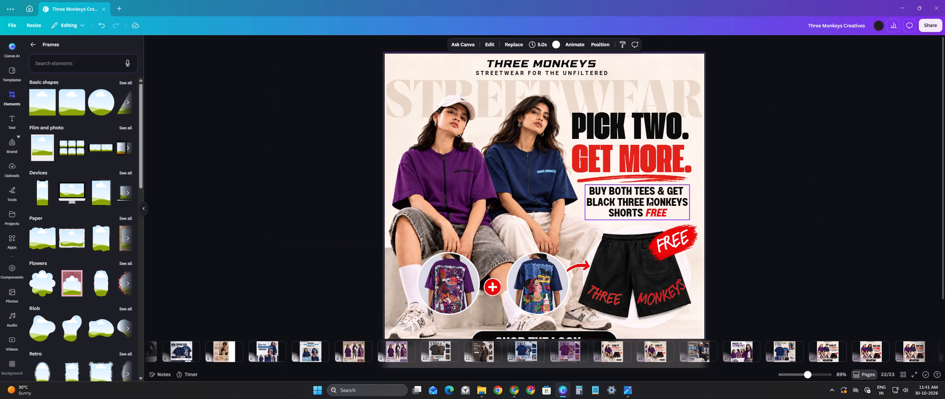
In Chrome, search the Three Monkeys store for "shorts", open Black Three Monkeys Shorts and copy its main product image.
key("alt+Tab")
scroll(379, 185, "up", 5)
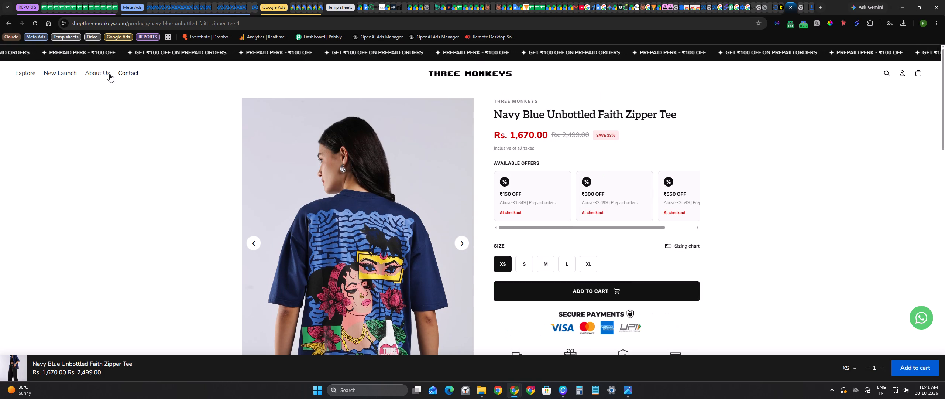
left_click(891, 78)
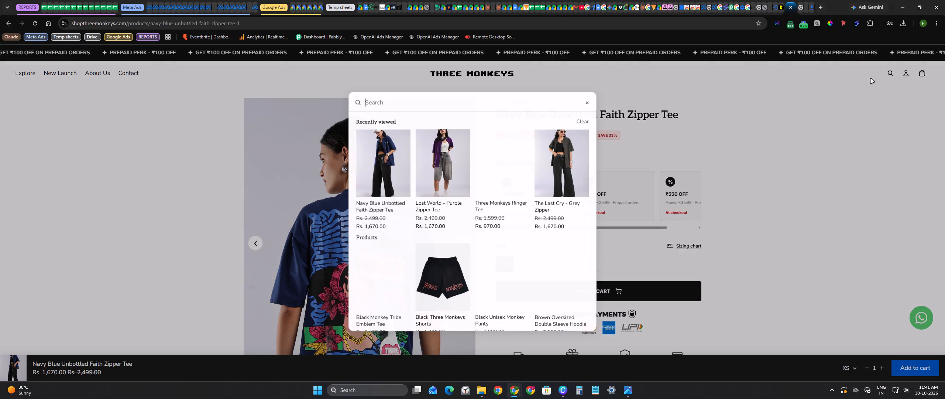
type("shorts")
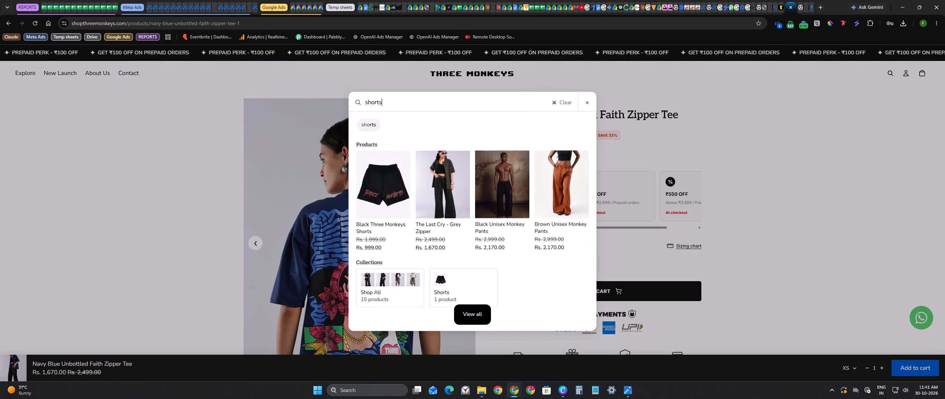
left_click(387, 194)
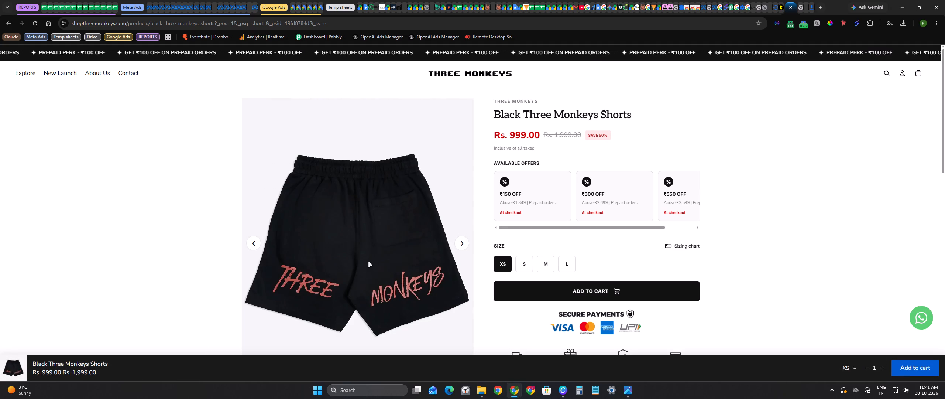
right_click(337, 237)
left_click(377, 271)
Back in Canva, delete the black shorts image and its THREE and MONKEYS text overlays from the white circle.
key("alt+Tab")
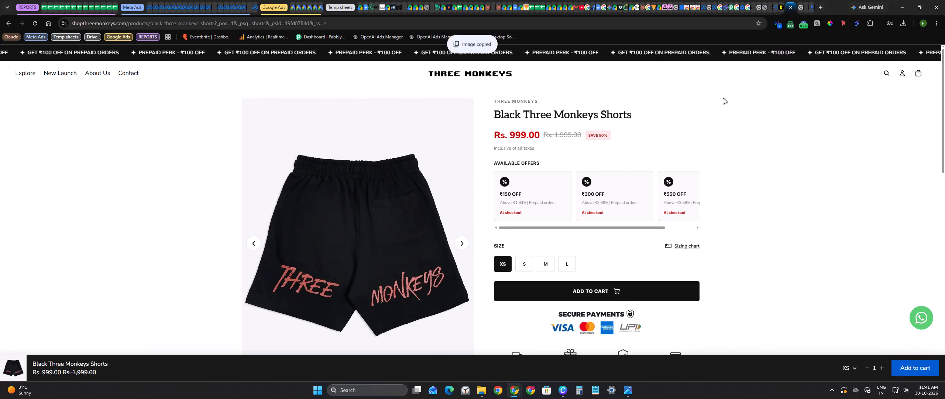
left_click(640, 276)
left_click_drag(640, 276, 616, 265)
key("ctrl+z")
left_click(651, 297)
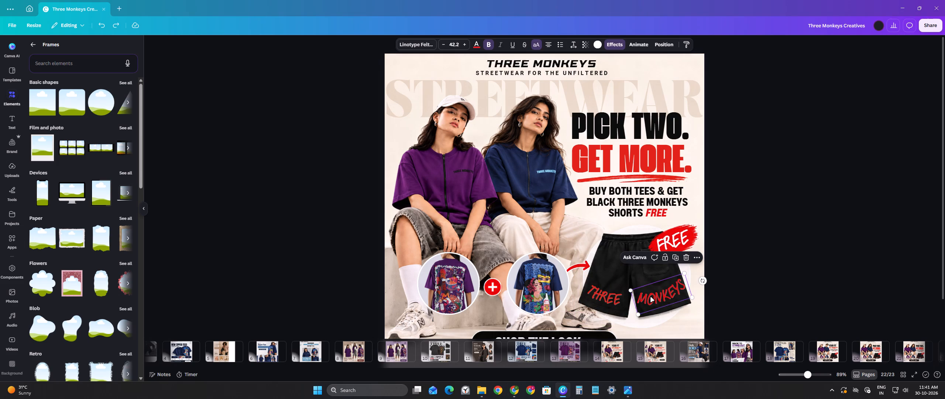
key("Delete")
left_click(630, 298)
key("Delete")
left_click(620, 279)
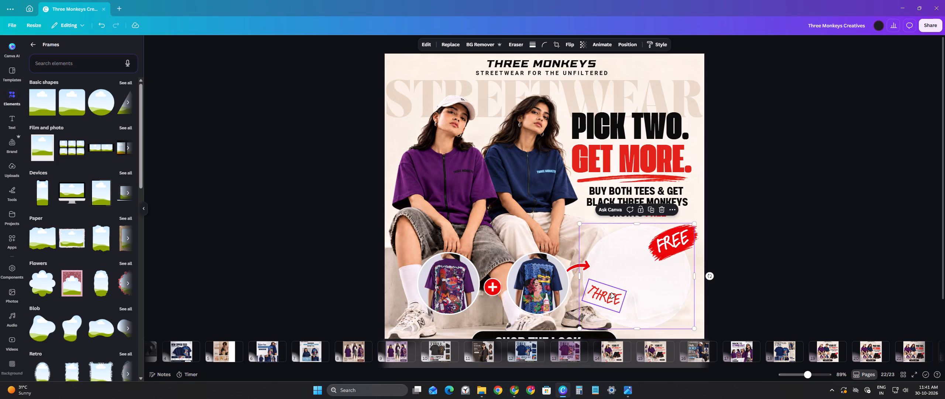
left_click(609, 295)
key("Delete")
Paste the copied shorts photo onto the ad and remove its background.
left_click_drag(609, 123, 587, 101)
key("ctrl+v")
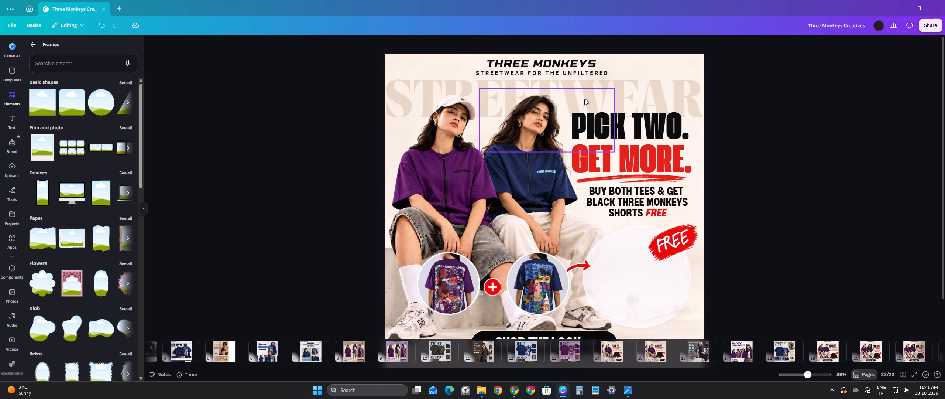
left_click(481, 44)
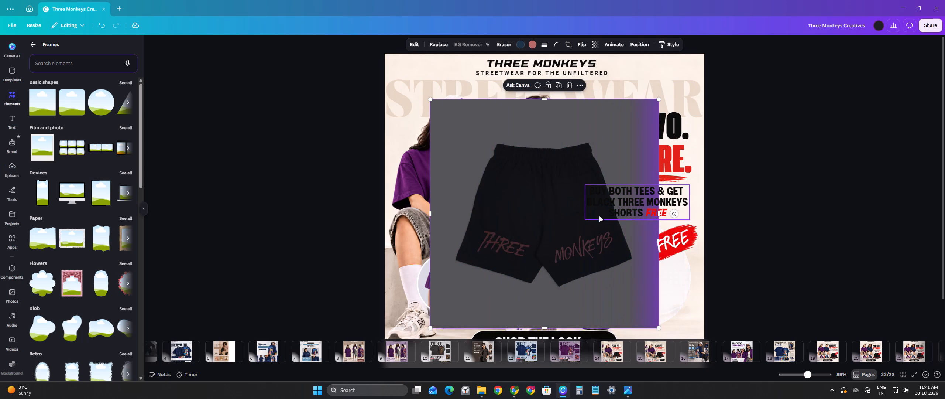
Scale the shorts cut-out down to about 440 px square and place it inside the white circle below the offer text.
left_click_drag(543, 207, 620, 241)
left_click_drag(736, 136, 709, 170)
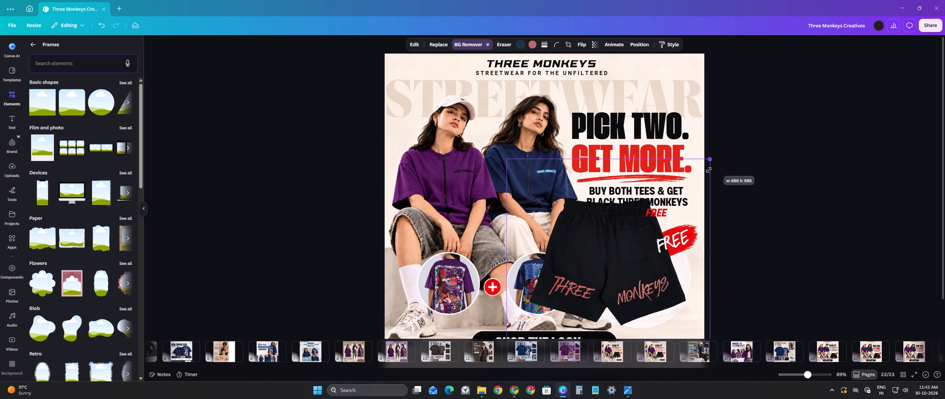
left_click_drag(709, 170, 692, 199)
left_click_drag(608, 293, 622, 196)
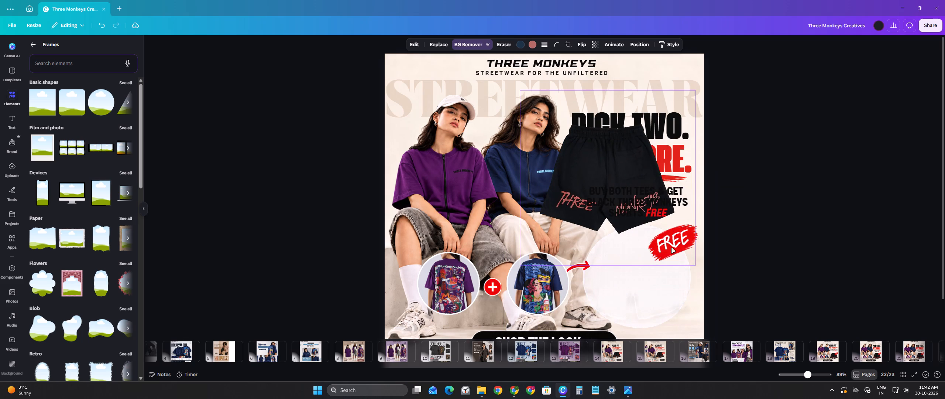
left_click_drag(693, 266, 631, 202)
left_click_drag(572, 145, 585, 163)
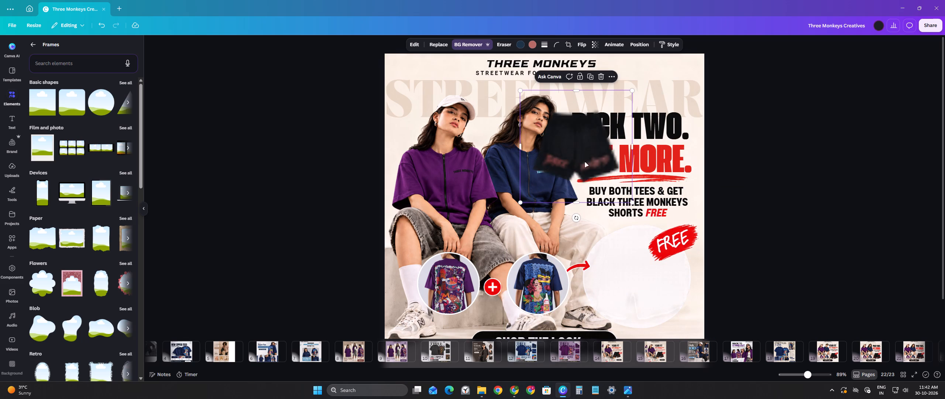
left_click_drag(585, 163, 629, 270)
left_click_drag(690, 328, 705, 334)
left_click_drag(635, 282, 635, 274)
left_click_drag(698, 330, 707, 333)
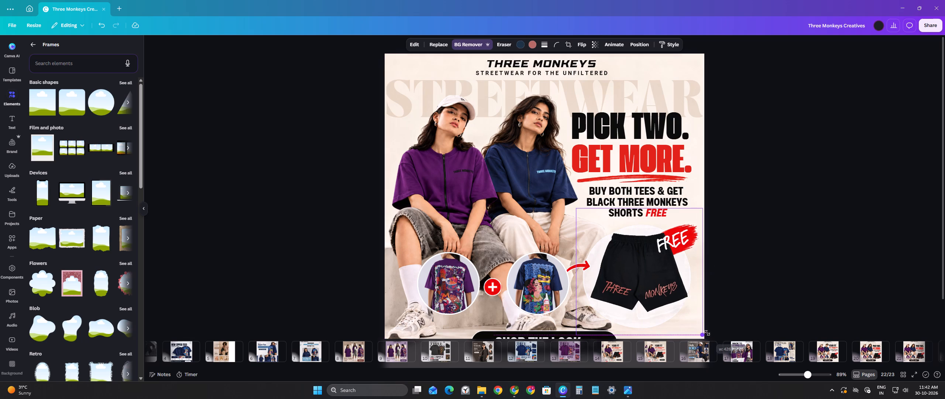
left_click_drag(707, 333, 711, 334)
Tilt the shorts cut-out counter-clockwise to about -5.5° and recentre it in the white circle.
left_click_drag(719, 273, 728, 265)
left_click_drag(638, 275, 632, 275)
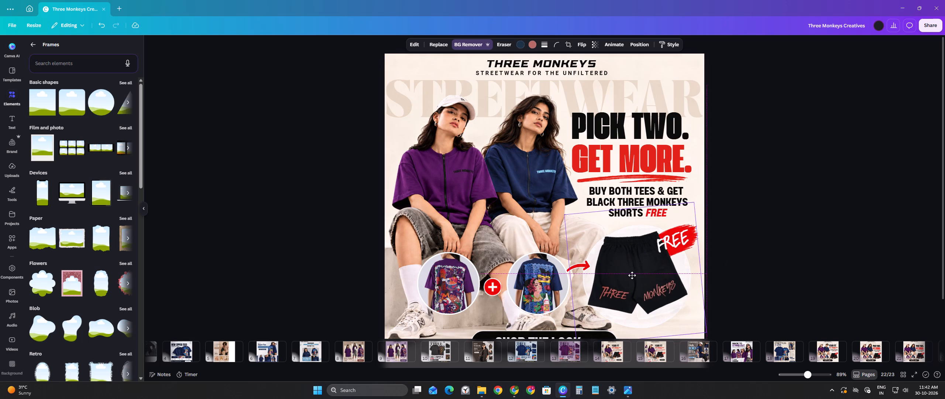
left_click_drag(632, 275, 633, 273)
Send the shorts cut-out backward so it sits behind the red FREE badge.
right_click(653, 268)
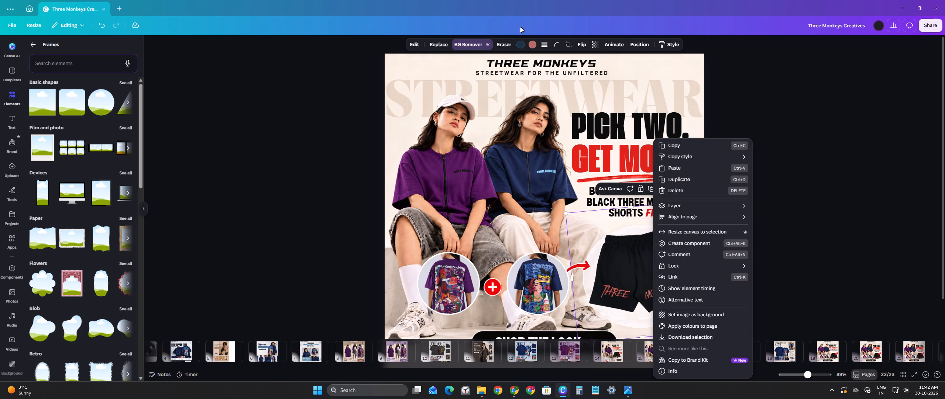
left_click(640, 47)
left_click(640, 47)
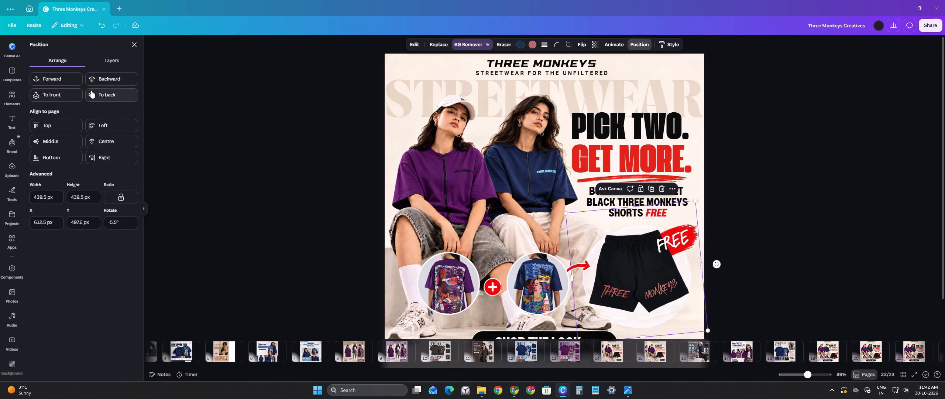
left_click(129, 80)
triple_click(129, 80)
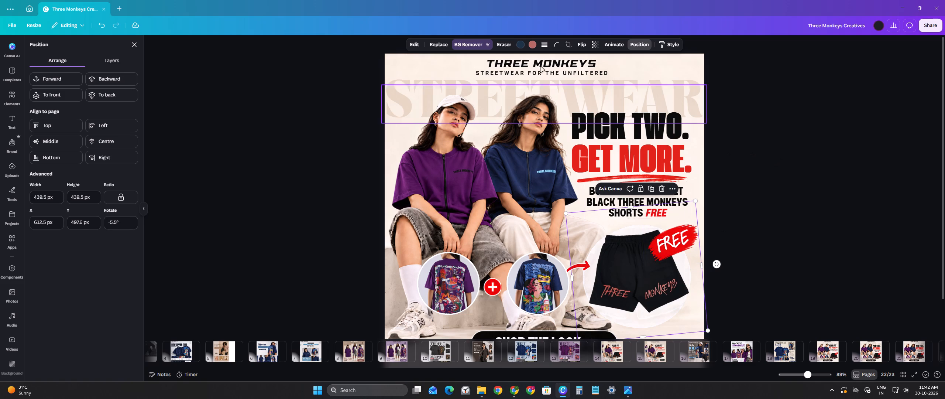
left_click(775, 130)
left_click(773, 143)
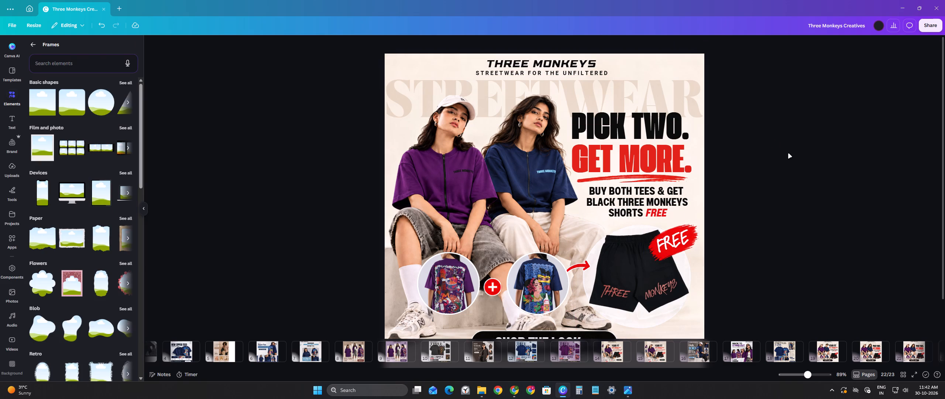
Compare the ad's shorts with the other product photos and the description on the store's shorts page in Chrome.
key("alt+Tab")
key("alt+Tab")
key("alt+Tab")
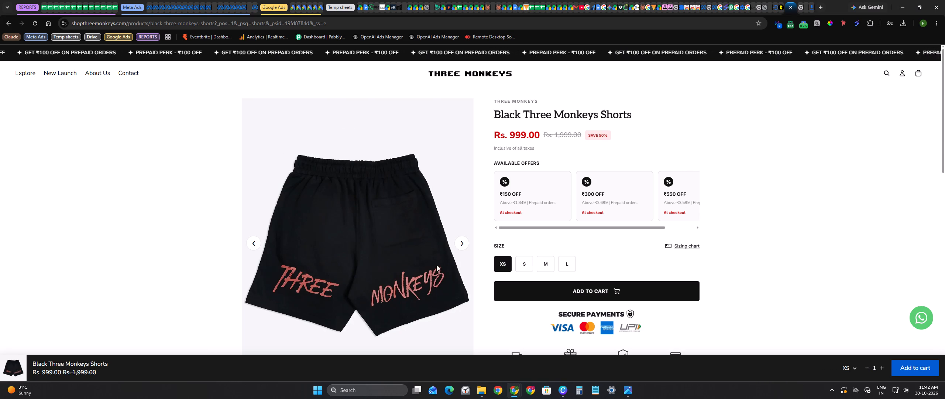
scroll(437, 266, "down", 3)
left_click(398, 264)
left_click(382, 265)
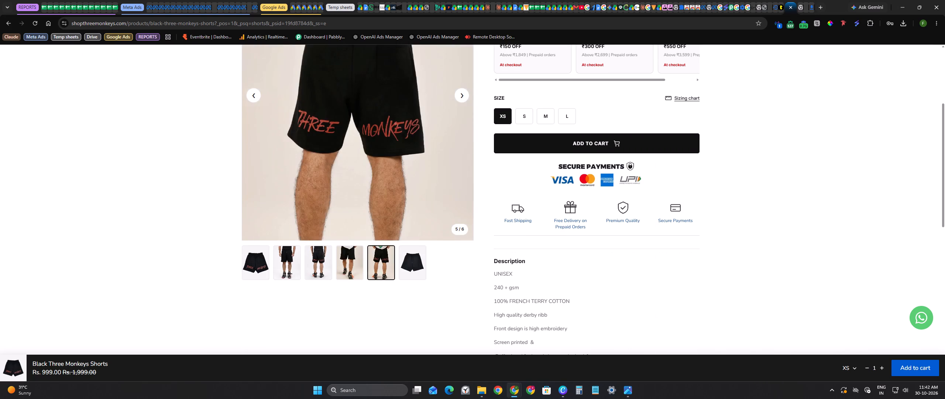
key("alt+Tab")
key("alt+Tab")
scroll(324, 229, "up", 2)
scroll(523, 289, "down", 4)
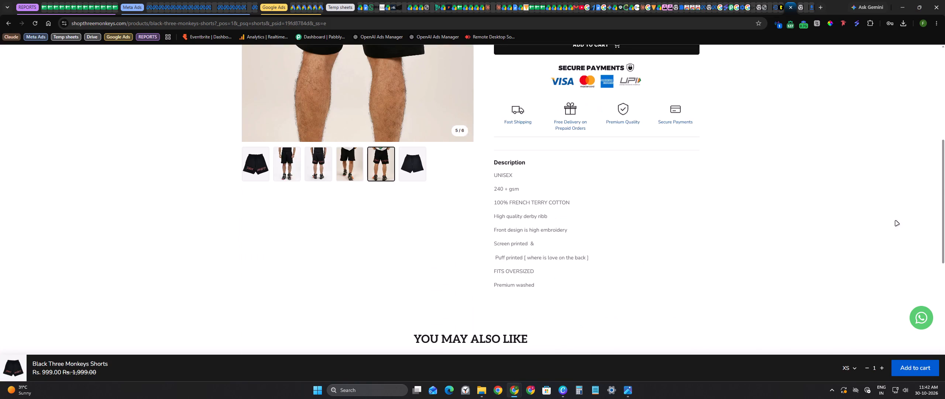
key("alt+Tab")
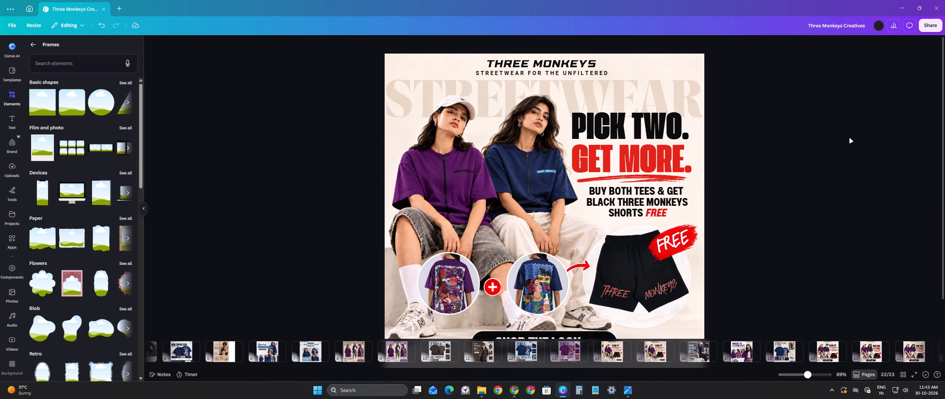
left_click(850, 139)
Open the Three Monkeys Creatives image from the Downloads folder in File Explorer to check the exported version.
left_click(478, 395)
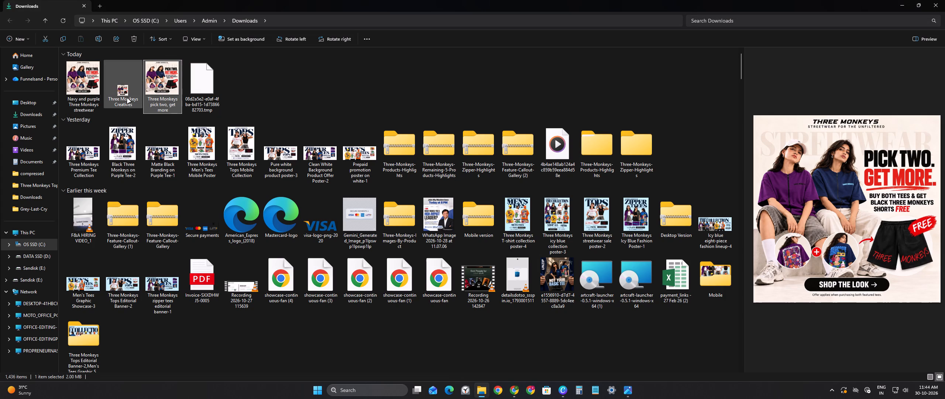
double_click(127, 99)
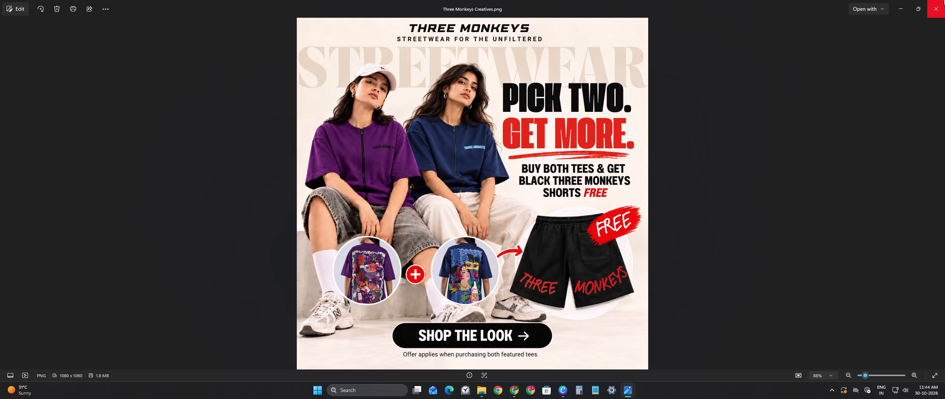
left_click(944, 0)
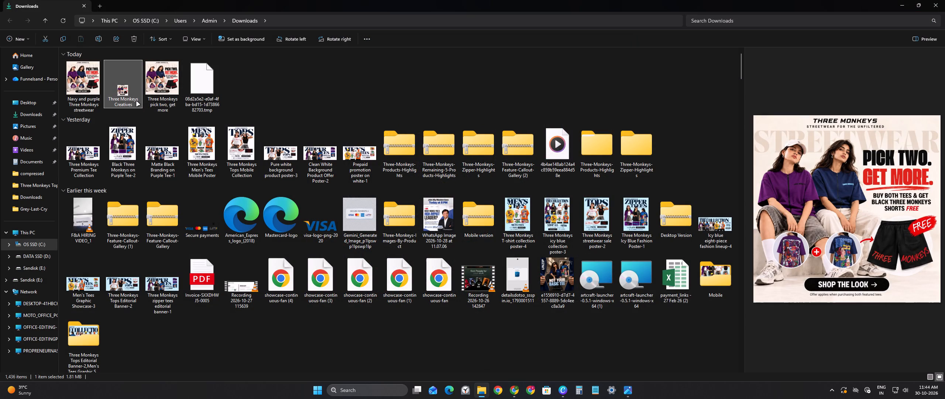
Delete the Three Monkeys Creatives image from the Downloads folder.
key("Delete")
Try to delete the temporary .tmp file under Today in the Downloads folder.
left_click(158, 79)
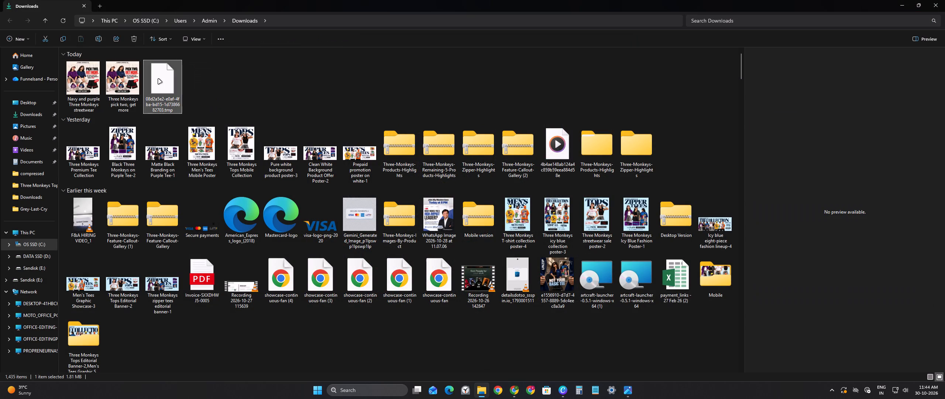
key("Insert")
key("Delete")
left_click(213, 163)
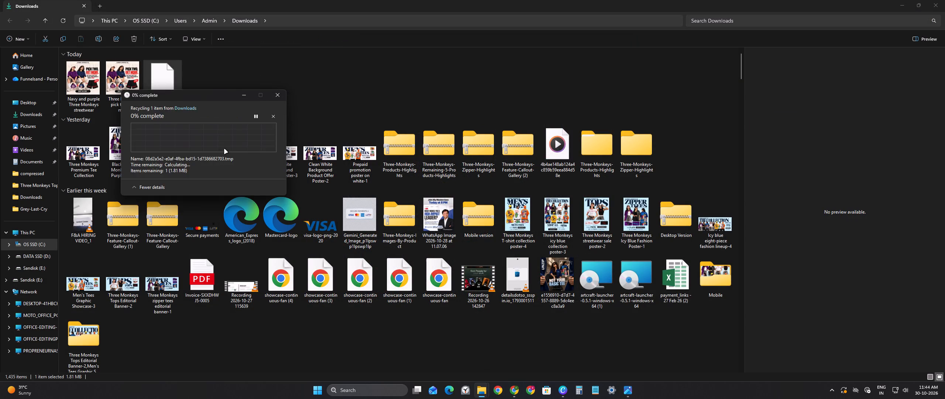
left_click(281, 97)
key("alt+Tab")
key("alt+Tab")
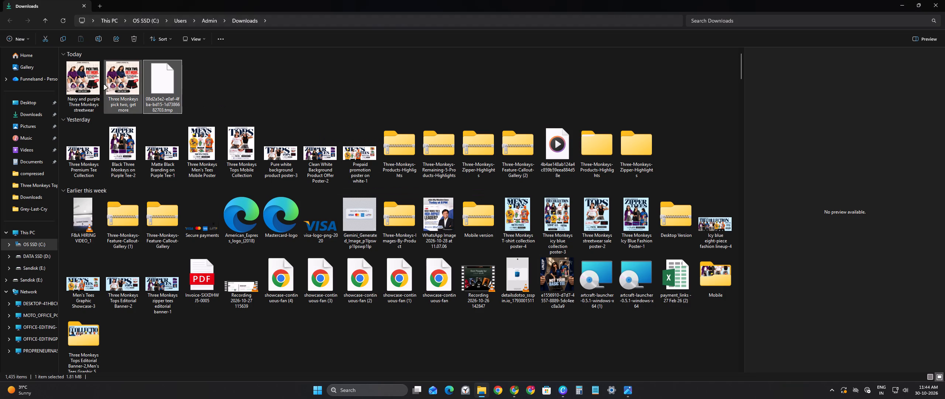
Switch to Canva and download only page 22, the "Pick Two. Get More." ad, as a high-quality PNG at size 1.
key("alt+Tab")
left_click(931, 22)
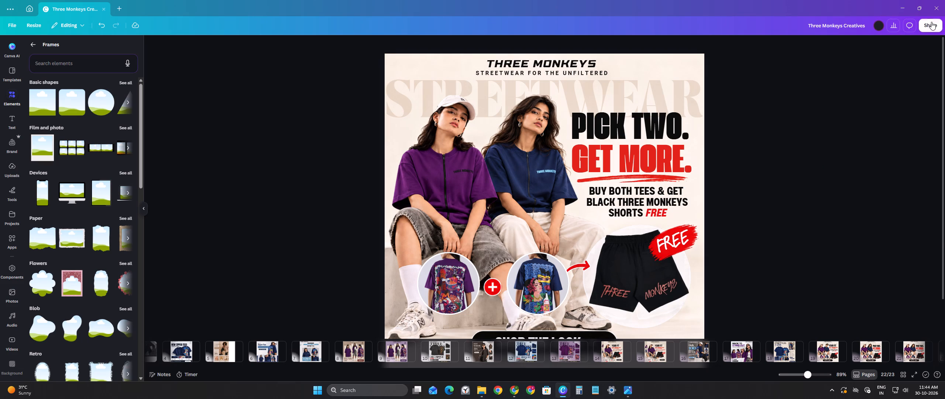
left_click(828, 186)
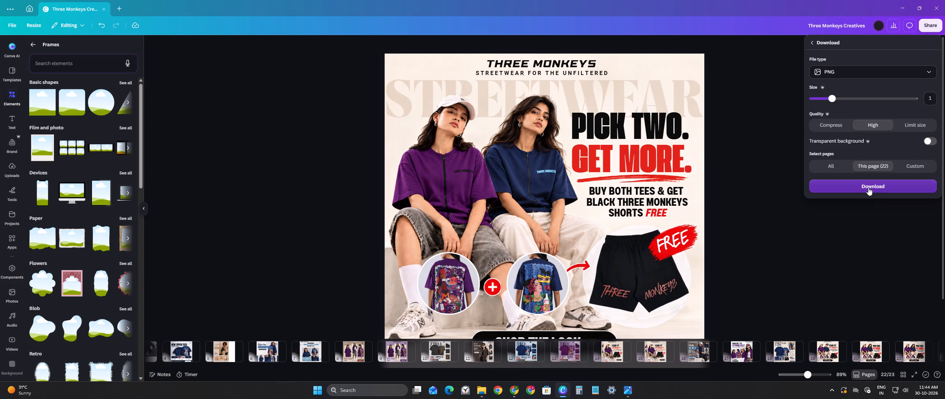
left_click(868, 187)
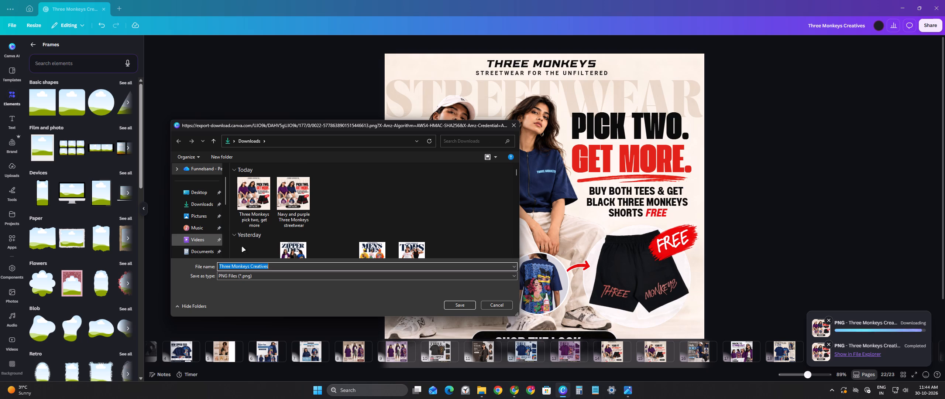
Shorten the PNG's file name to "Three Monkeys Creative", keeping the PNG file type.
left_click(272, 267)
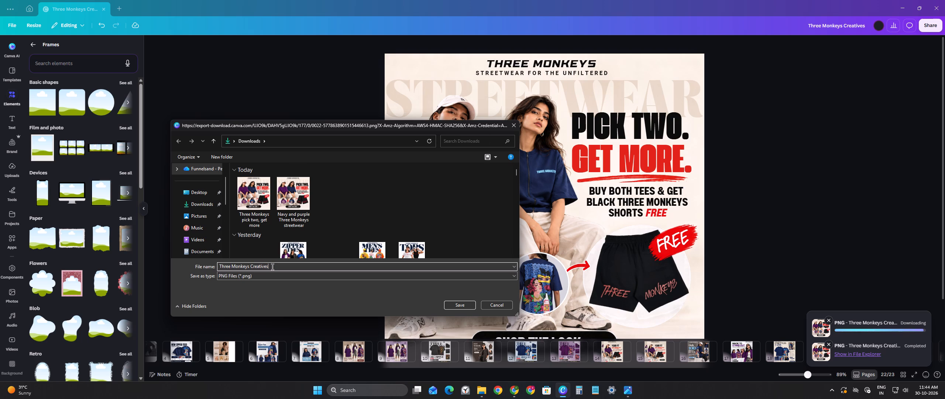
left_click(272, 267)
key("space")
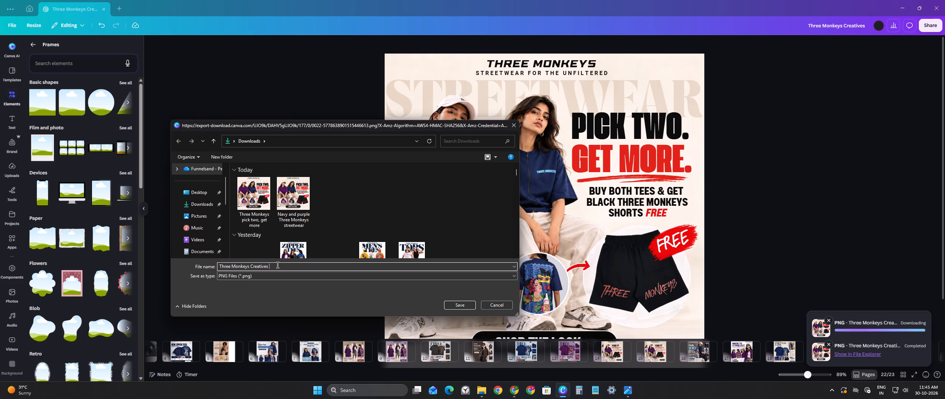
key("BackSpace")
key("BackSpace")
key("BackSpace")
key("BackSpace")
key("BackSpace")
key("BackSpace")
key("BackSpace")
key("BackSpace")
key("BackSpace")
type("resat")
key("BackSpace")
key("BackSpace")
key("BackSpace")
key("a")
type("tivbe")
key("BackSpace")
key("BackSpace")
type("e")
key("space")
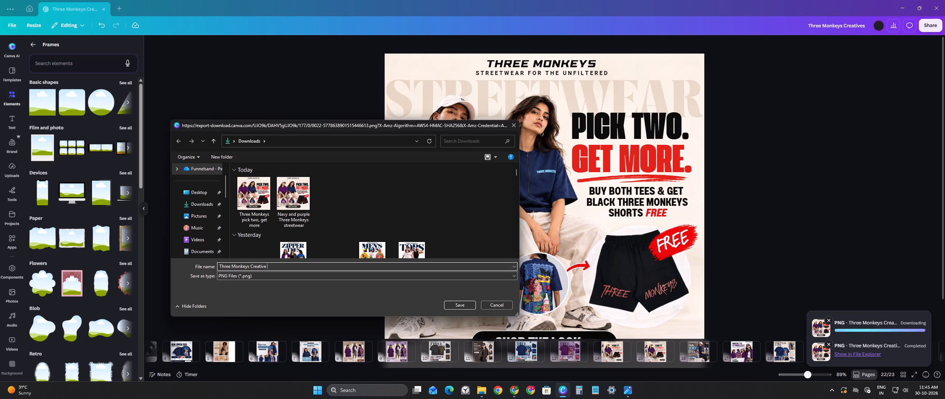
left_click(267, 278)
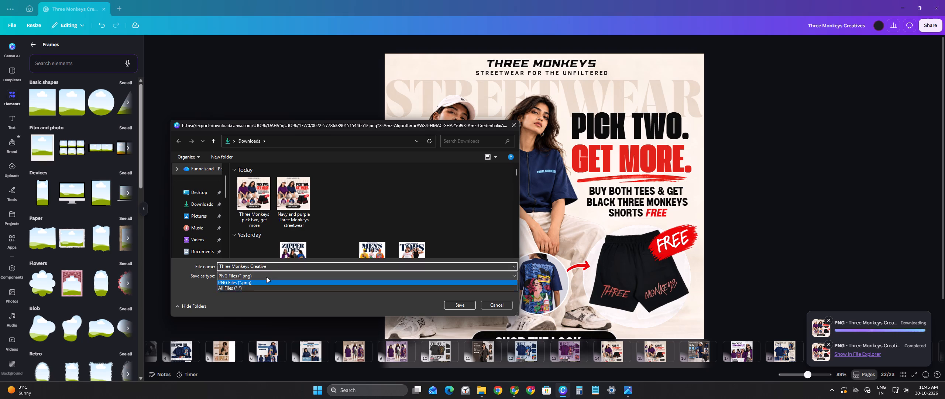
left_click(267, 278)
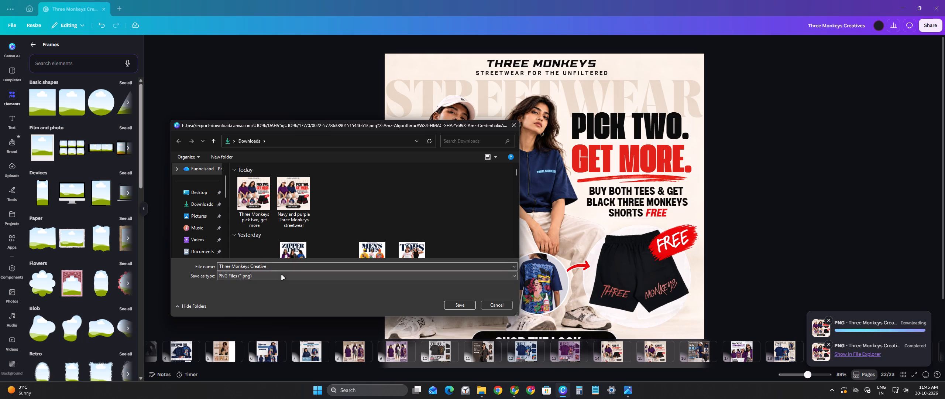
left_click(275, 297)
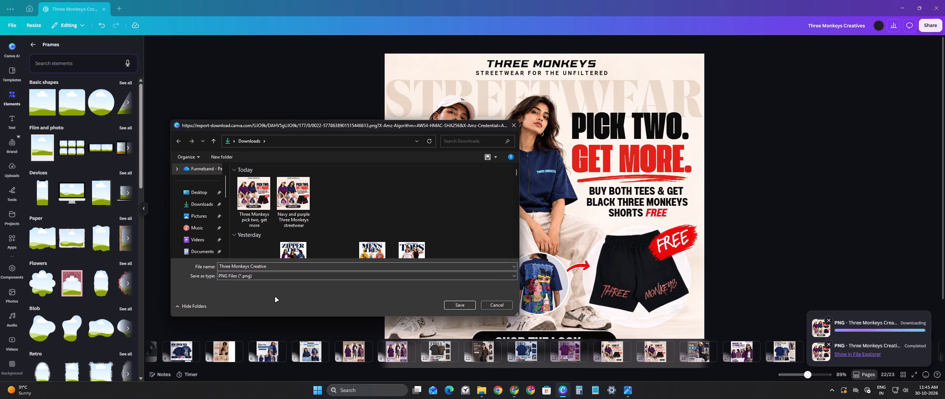
Append "shorts offer" to the end of the PNG's file name.
left_click(268, 266)
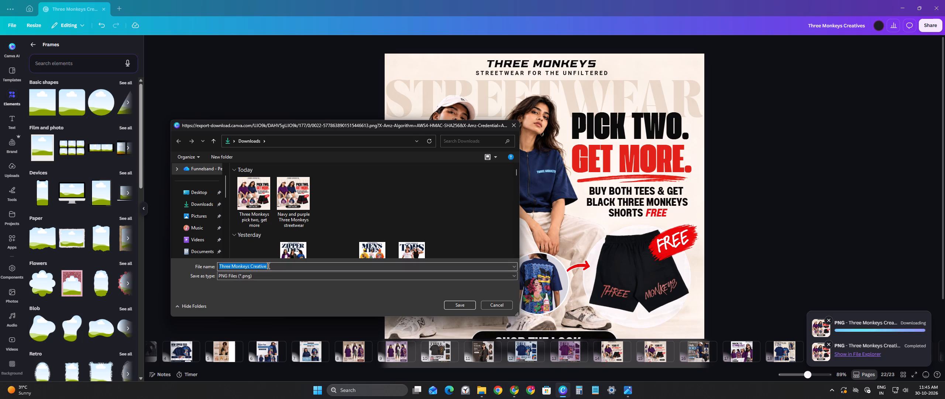
left_click(268, 266)
left_click(273, 266)
type("shortzs")
key("BackSpace")
key("s")
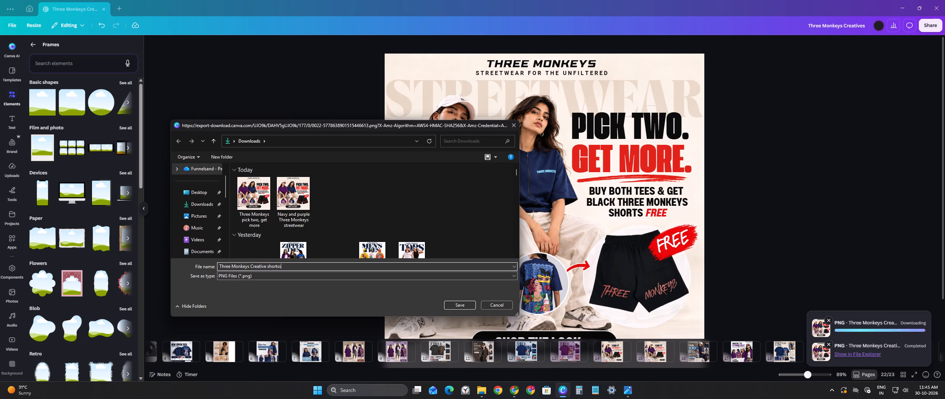
key("BackSpace")
key("space")
type("offwer")
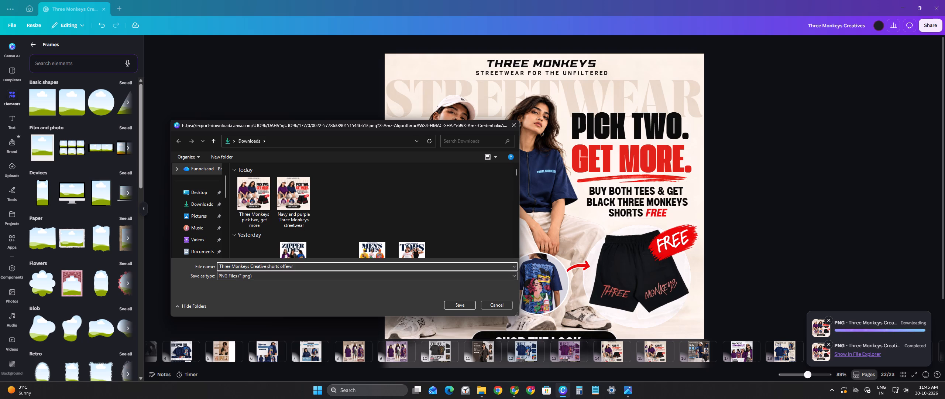
key("BackSpace")
key("e")
key("BackSpace")
key("BackSpace")
key("e")
key("BackSpace")
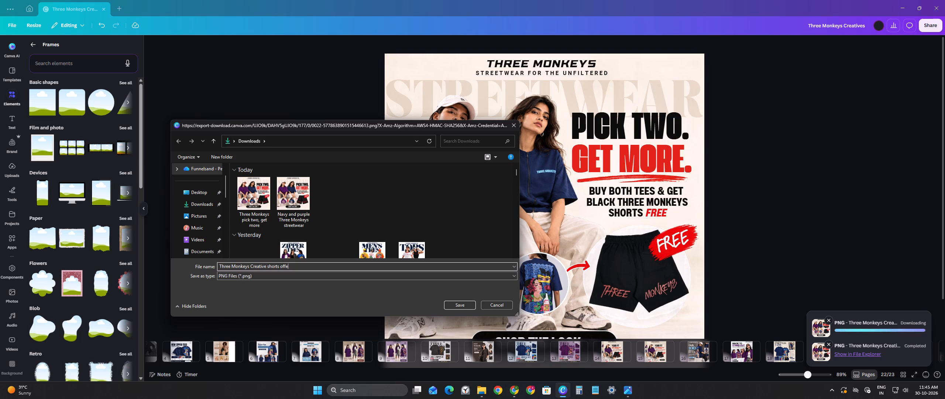
key("r")
Remove "Creative" from the file name, capitalise "Shorts", and save the PNG as "Three Monkeys Shorts offer" in Downloads.
key("Left")
key("Left")
key("Left")
key("Left")
key("Left")
key("Left")
key("Left")
key("Left")
key("Left")
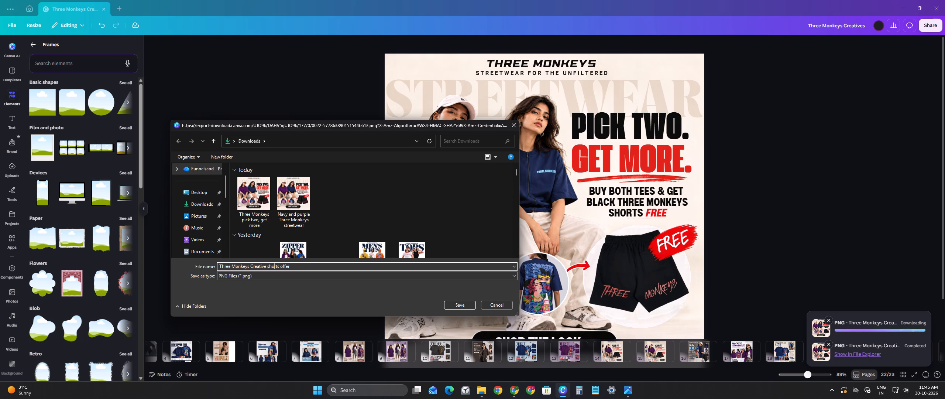
key("Left")
key("Left")
key("Left")
key("BackSpace")
key("BackSpace")
key("BackSpace")
key("BackSpace")
key("BackSpace")
key("BackSpace")
key("BackSpace")
key("BackSpace")
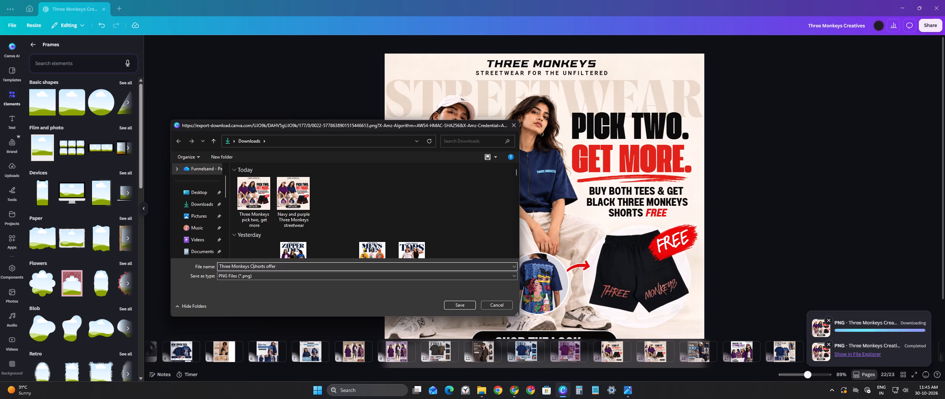
key("BackSpace")
key("Up")
key("BackSpace")
key("shift+s")
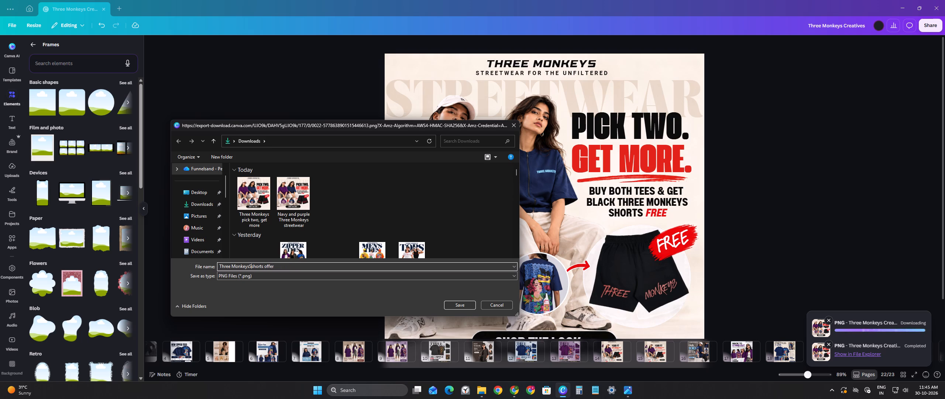
key("BackSpace")
key("space")
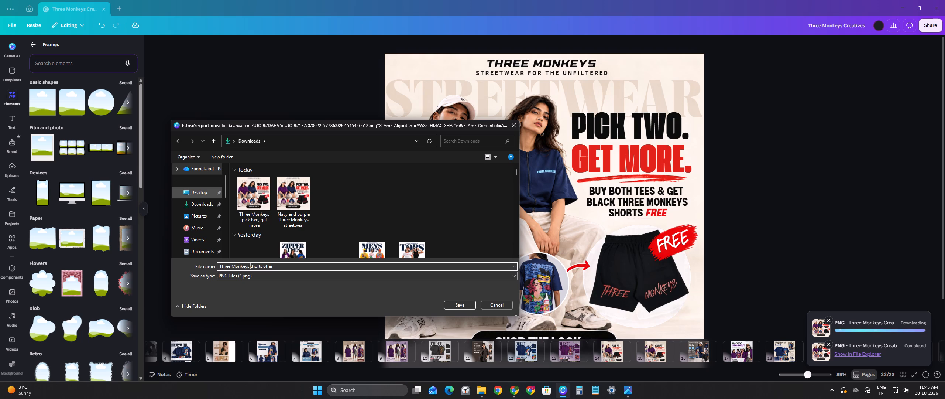
key("Right")
key("BackSpace")
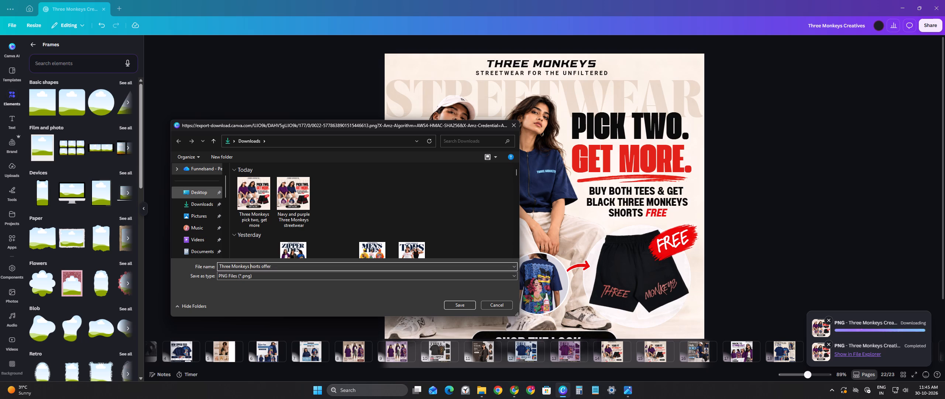
key("shift+s")
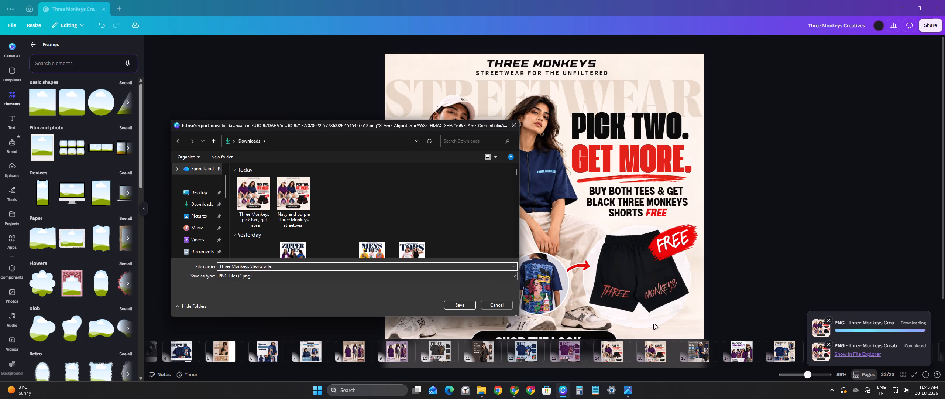
key("Return")
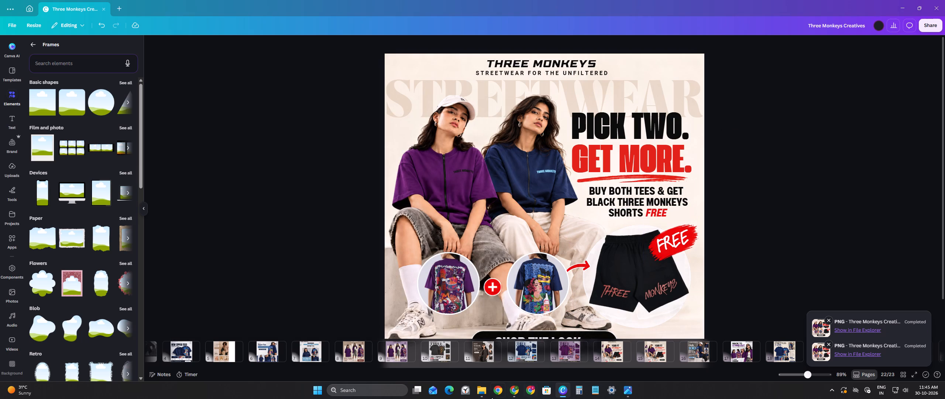
Switch to File Explorer and check the Downloads folder for the newly saved Three Monkeys Shorts offer image.
left_click(482, 393)
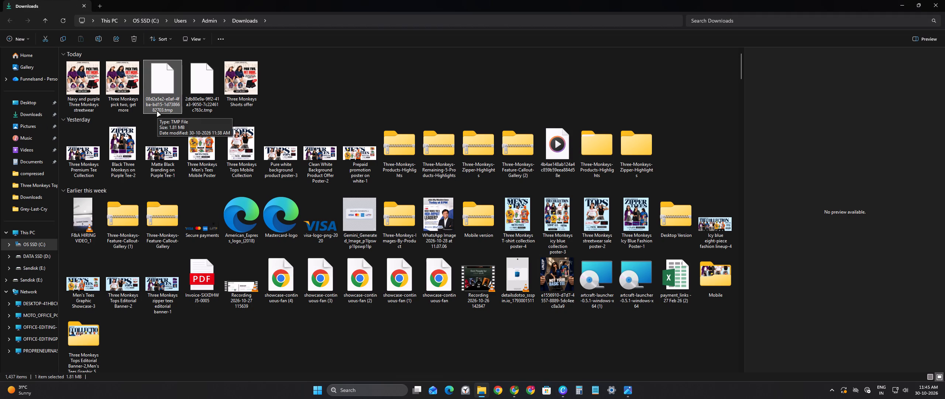
key("alt+Tab")
key("alt+Tab")
Return to Canva and dismiss the newest PNG download notification.
key("alt+Tab")
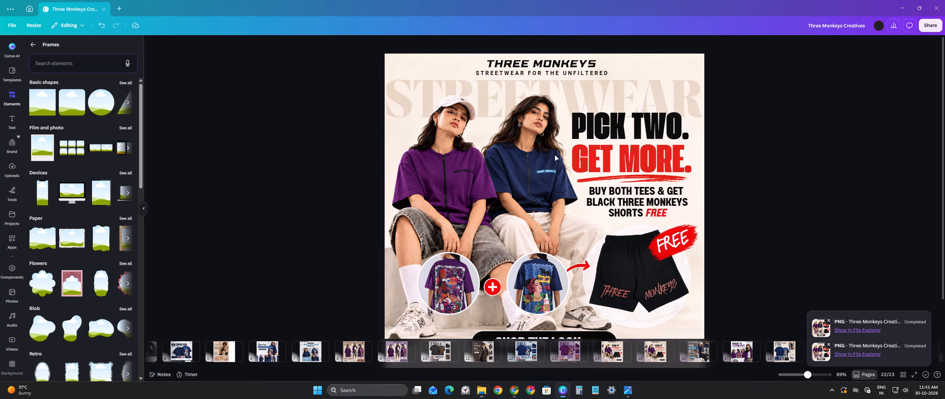
left_click(828, 322)
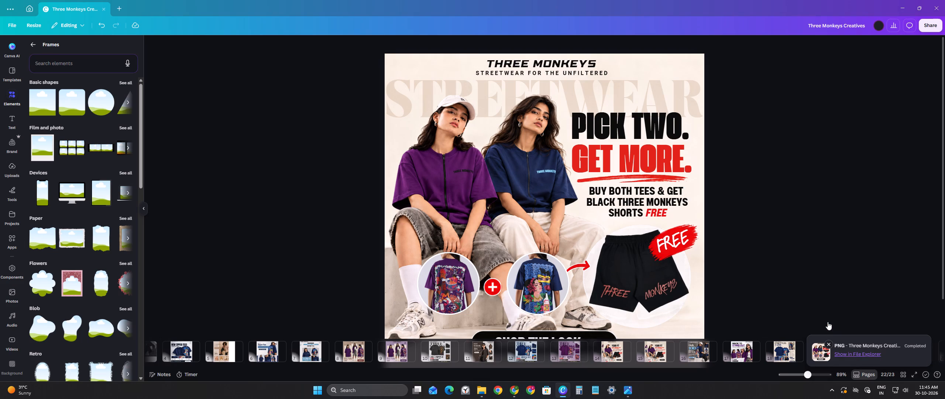
Switch to File Explorer, refresh the Downloads folder and select the Three Monkeys Shorts offer image to preview it.
left_click(827, 344)
key("alt+Tab")
right_click(378, 84)
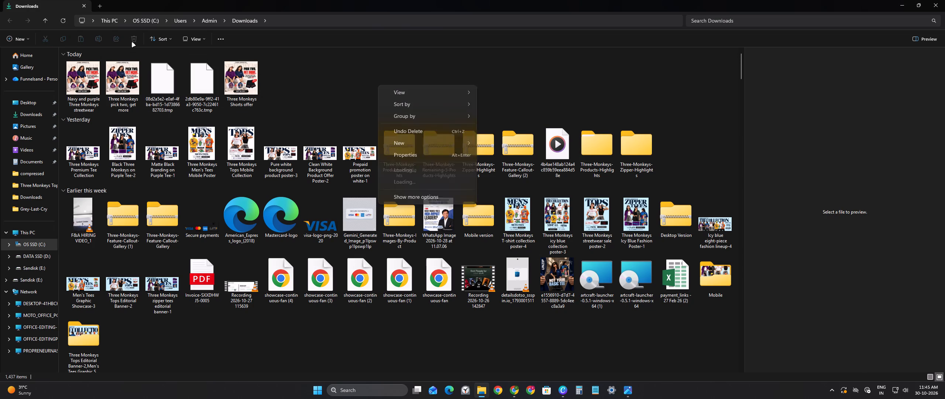
left_click(65, 19)
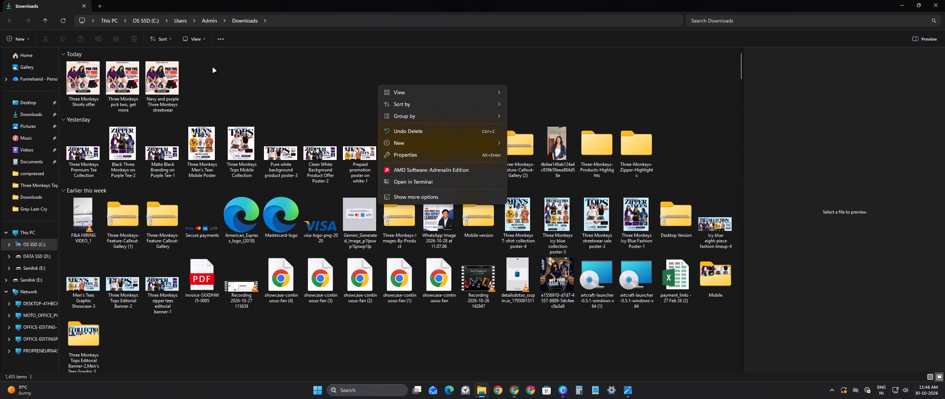
left_click(220, 77)
left_click(88, 78)
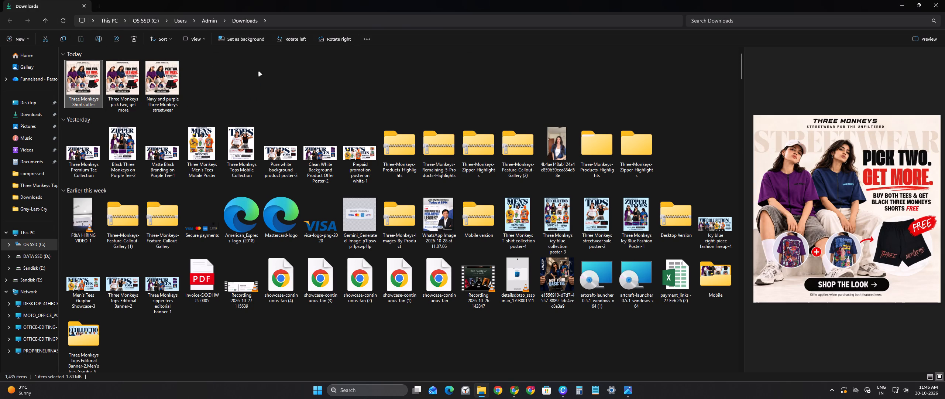
Look through the open windows, including Canva, the Downloads folder and the Three Monkeys ad images.
key("alt+Tab")
key("alt+Tab")
key("alt+Tab")
key("alt+Tab")
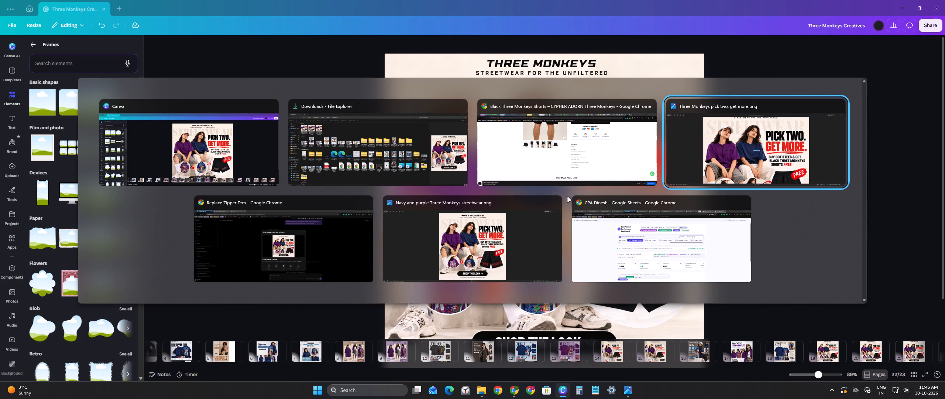
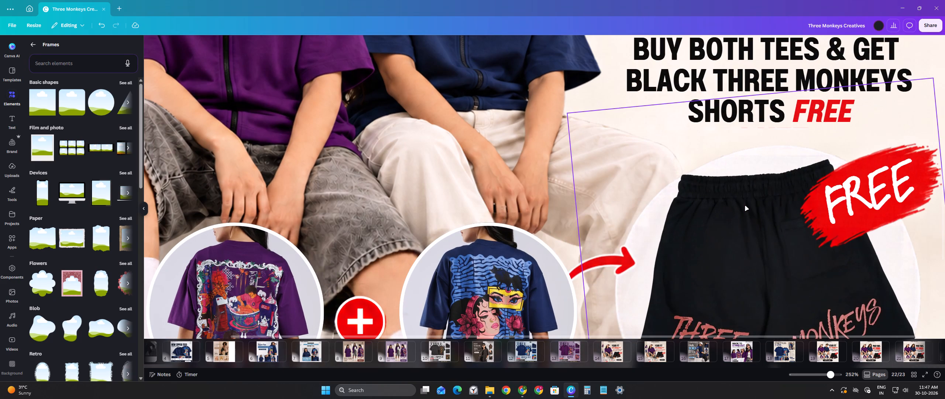
Review the shorts offer ad on page 22 at a smaller zoom and compare it with the version on page 21.
left_click(785, 128)
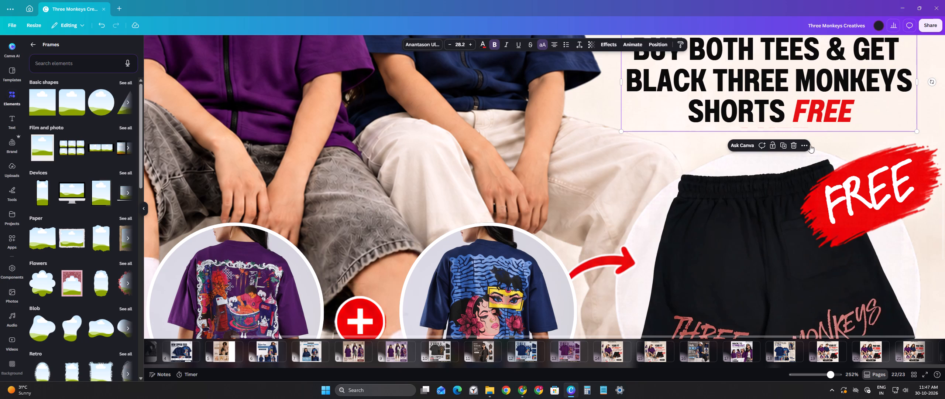
scroll(849, 240, "down", 4, "ctrl")
left_click(848, 202)
scroll(835, 224, "down", 2)
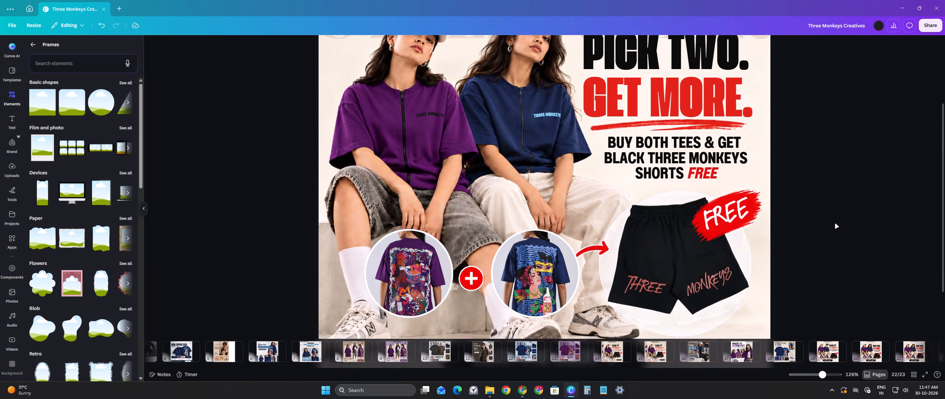
scroll(835, 224, "down", 1)
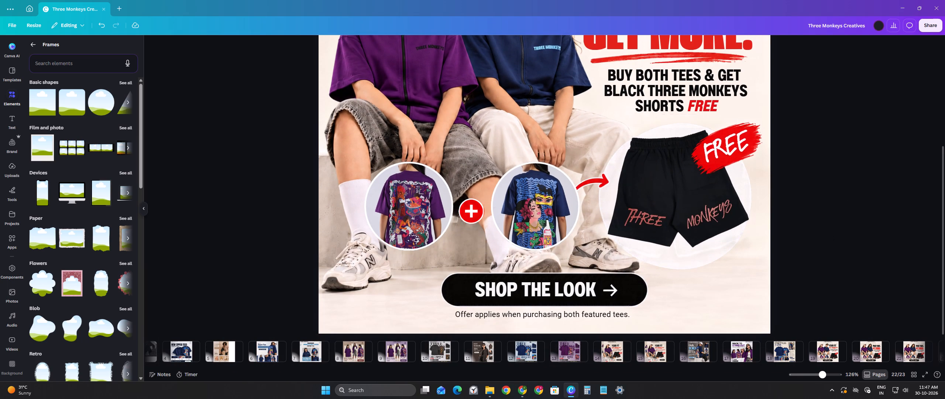
left_click_drag(842, 365, 944, 365)
left_click(797, 355)
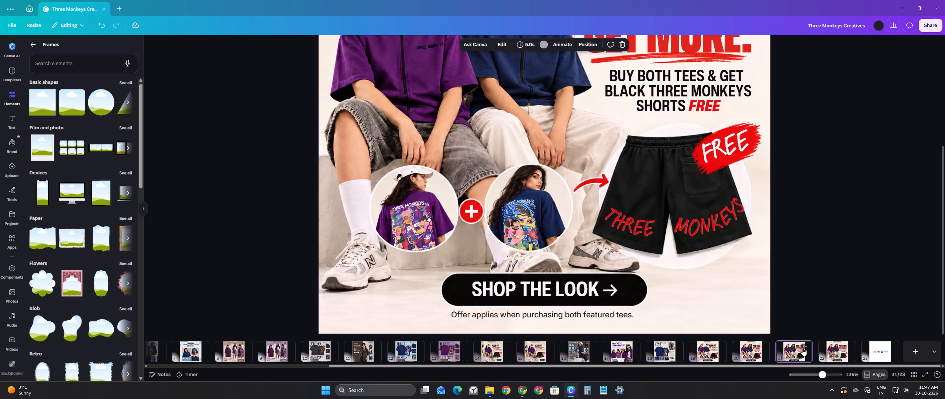
On page 22, slightly enlarge the black shorts image and reposition it over the white circle beside the FREE badge.
left_click(827, 344)
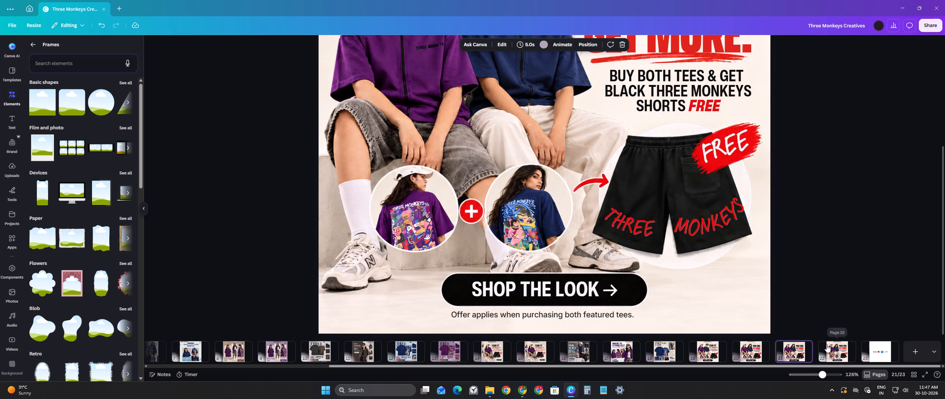
left_click(669, 198)
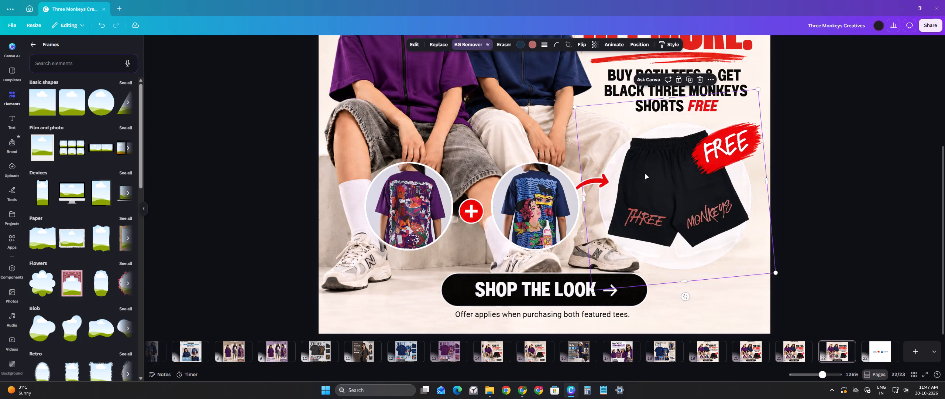
left_click_drag(574, 108, 554, 99)
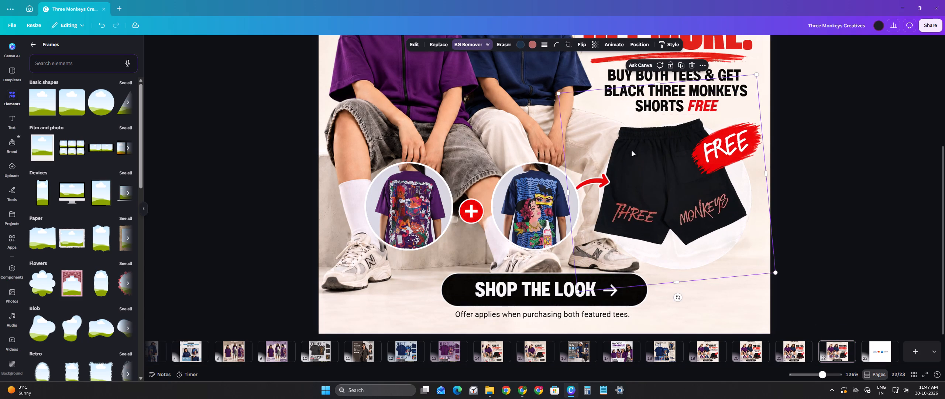
left_click_drag(640, 159, 646, 166)
left_click(832, 178)
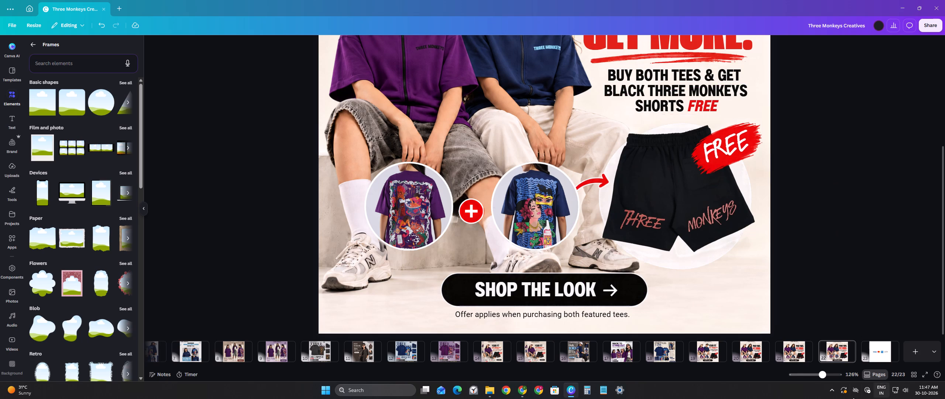
Compare the resized shorts with the earlier ad versions, return to page 22, and dismiss the chat notification.
left_click(785, 352)
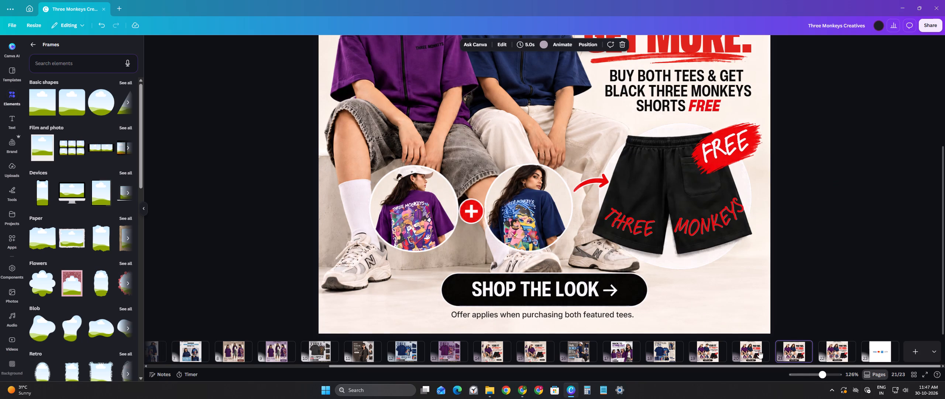
left_click(756, 349)
left_click(825, 347)
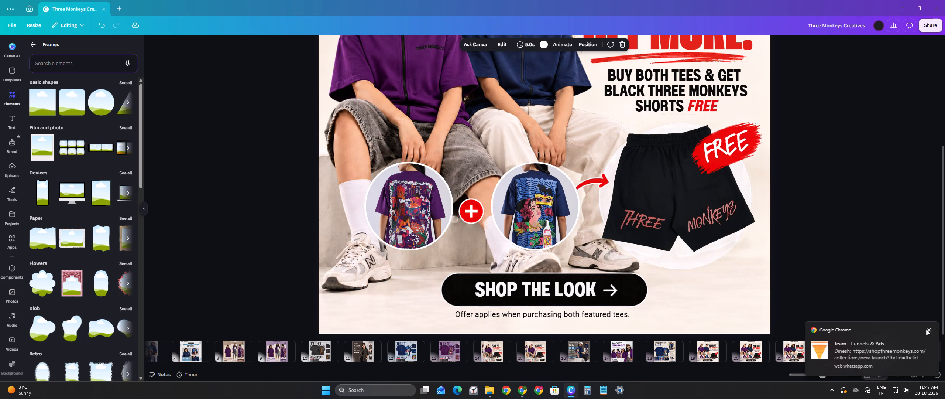
left_click(930, 333)
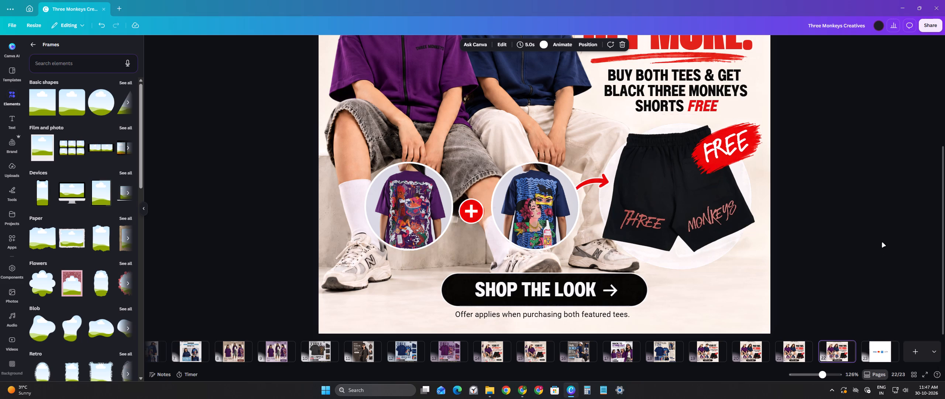